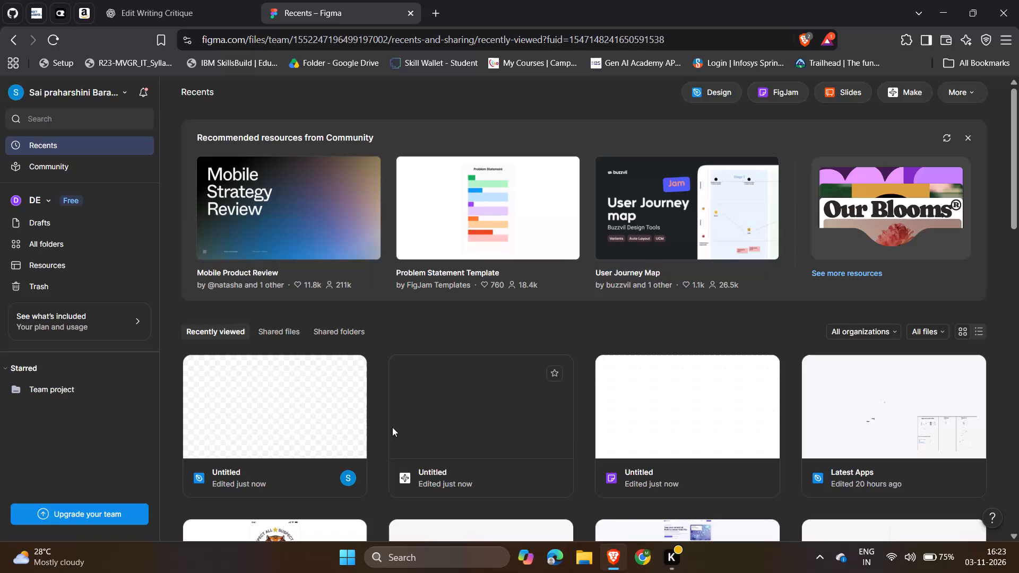
View the Latest Apps - Blue Knight prototype from the recent files and return to the recent files.
scroll(387, 363, "down", 2)
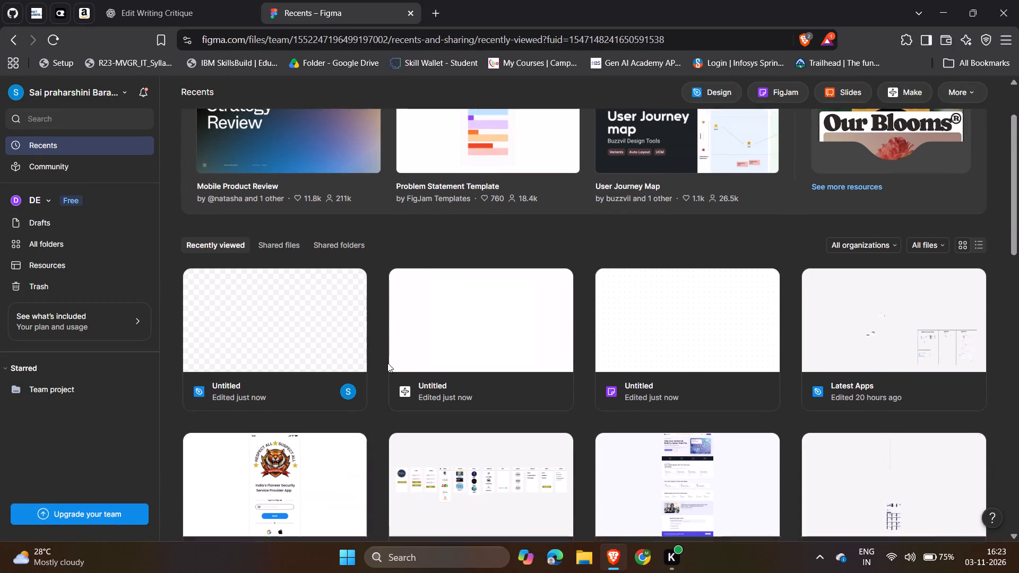
scroll(387, 363, "down", 2)
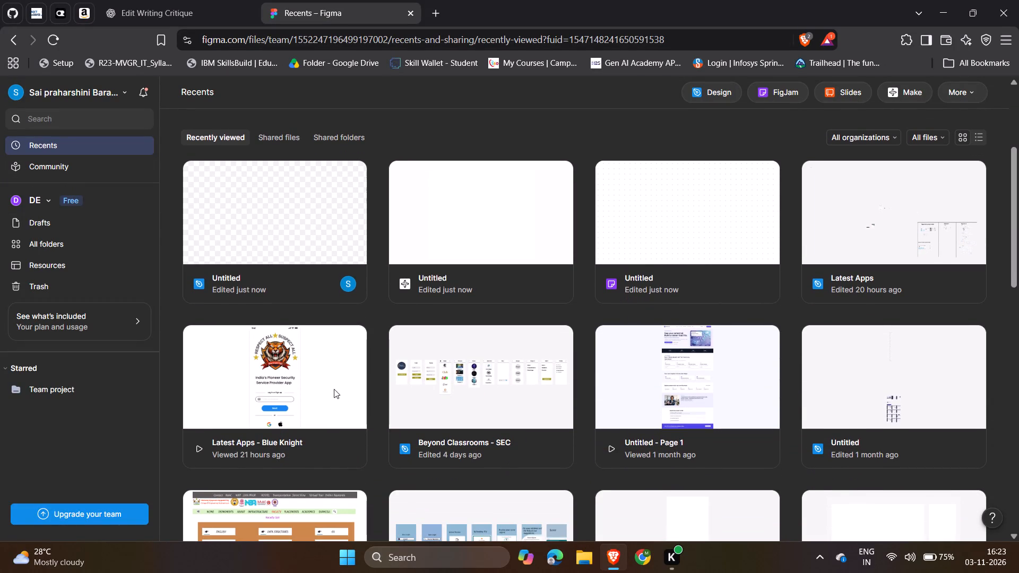
left_click(314, 385)
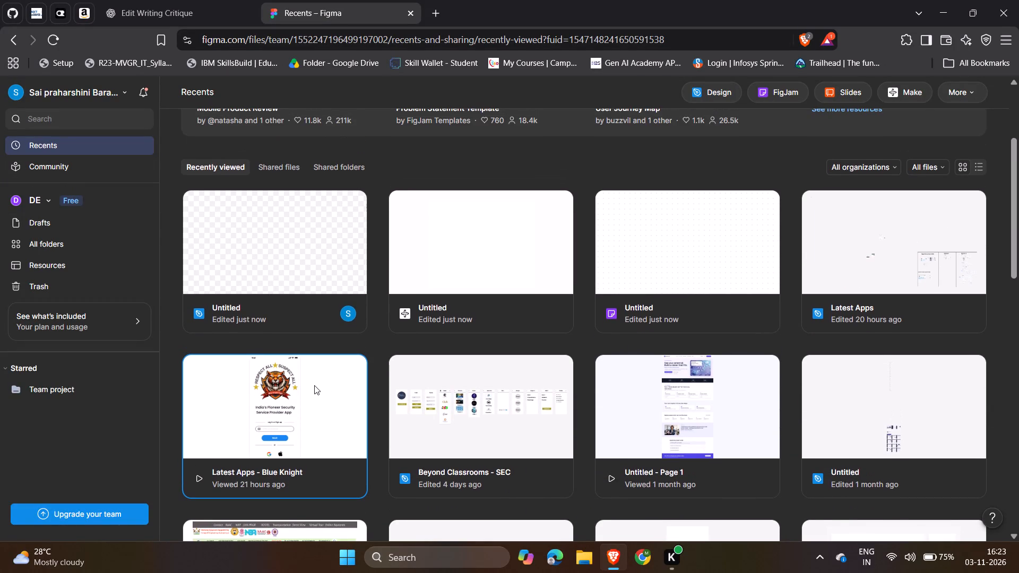
double_click(314, 385)
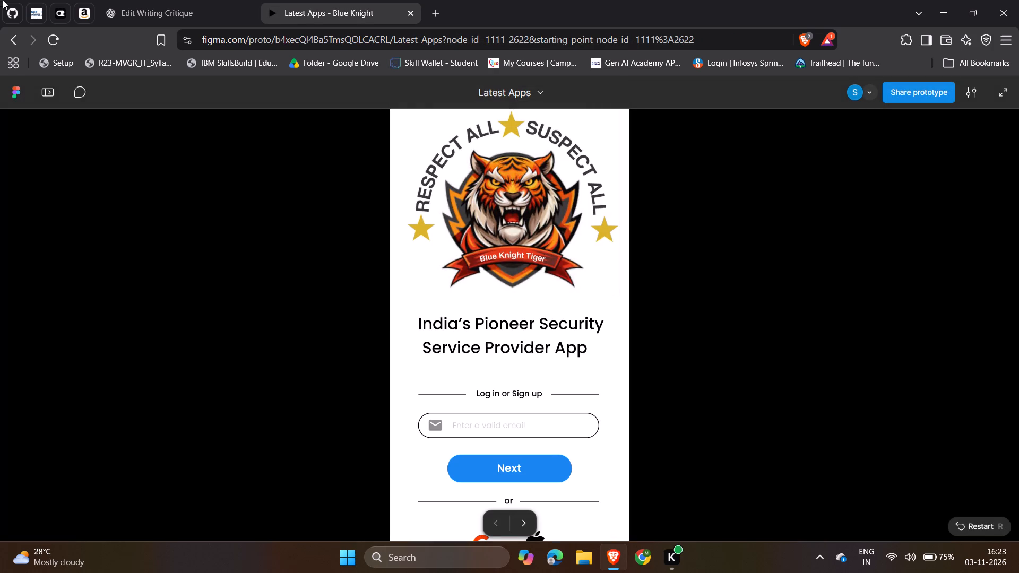
left_click(10, 43)
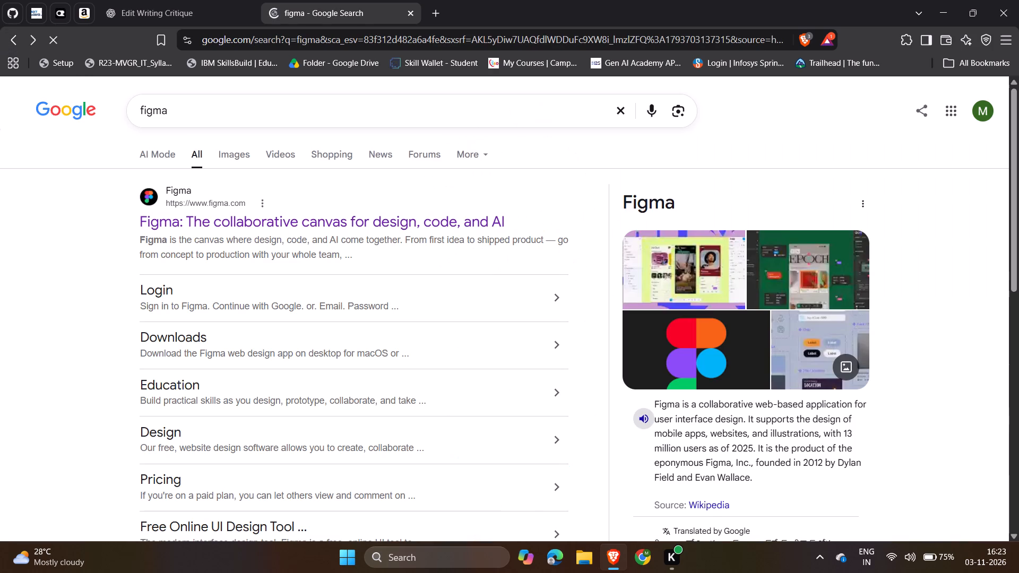
left_click(317, 226)
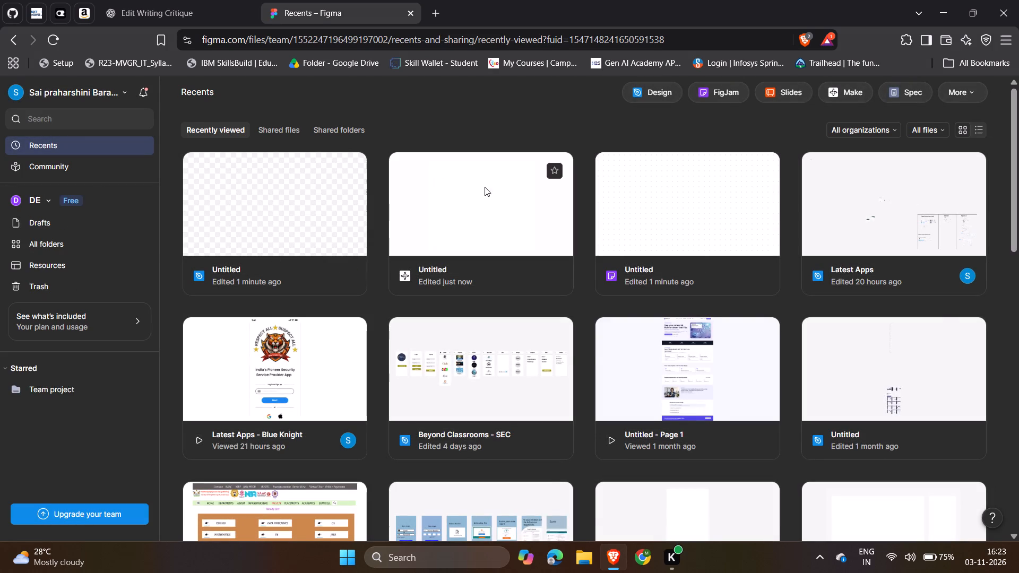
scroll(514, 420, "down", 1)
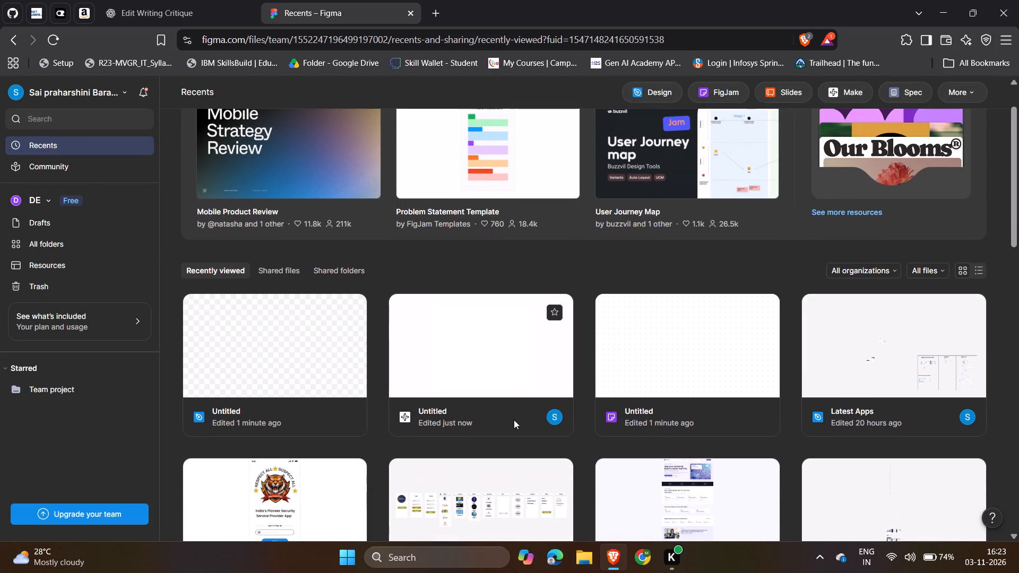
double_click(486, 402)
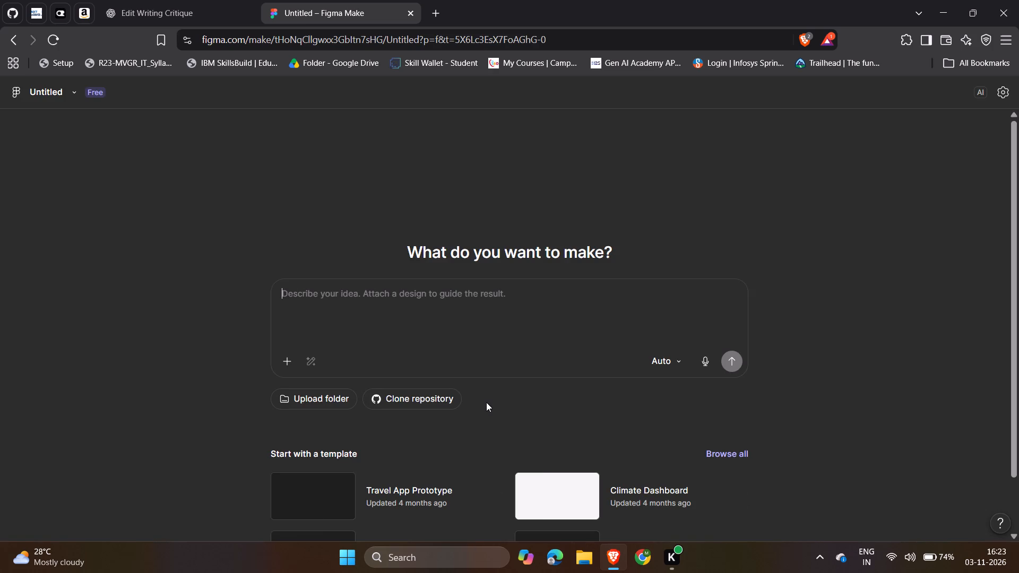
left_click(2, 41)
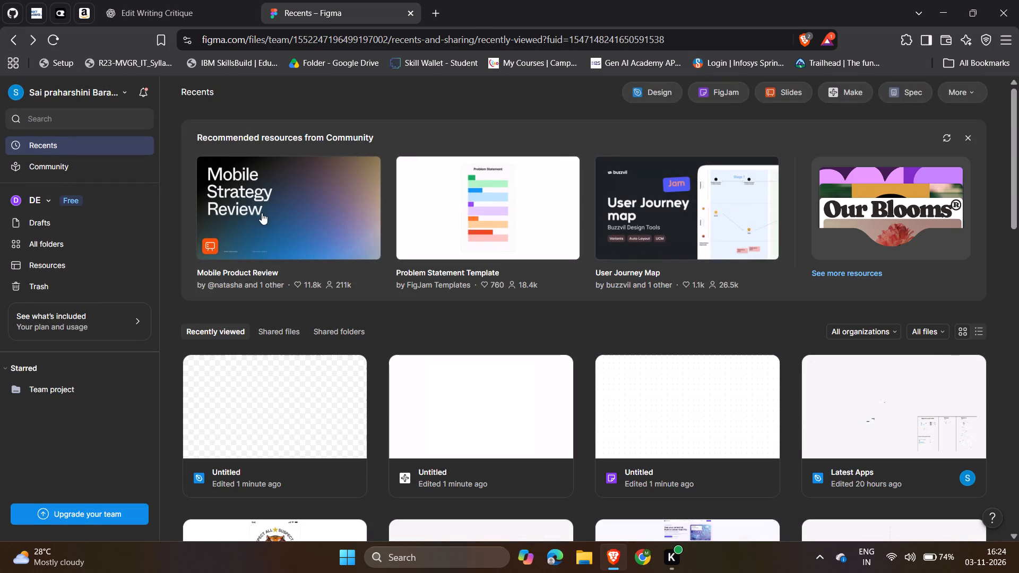
Open the first untitled design file among the recently viewed files.
scroll(410, 410, "down", 2)
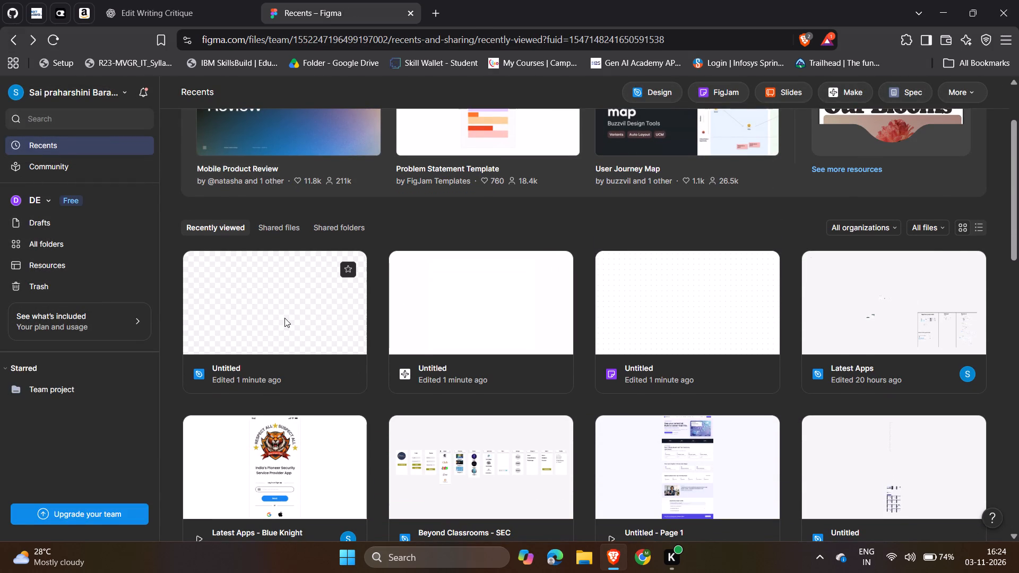
double_click(284, 318)
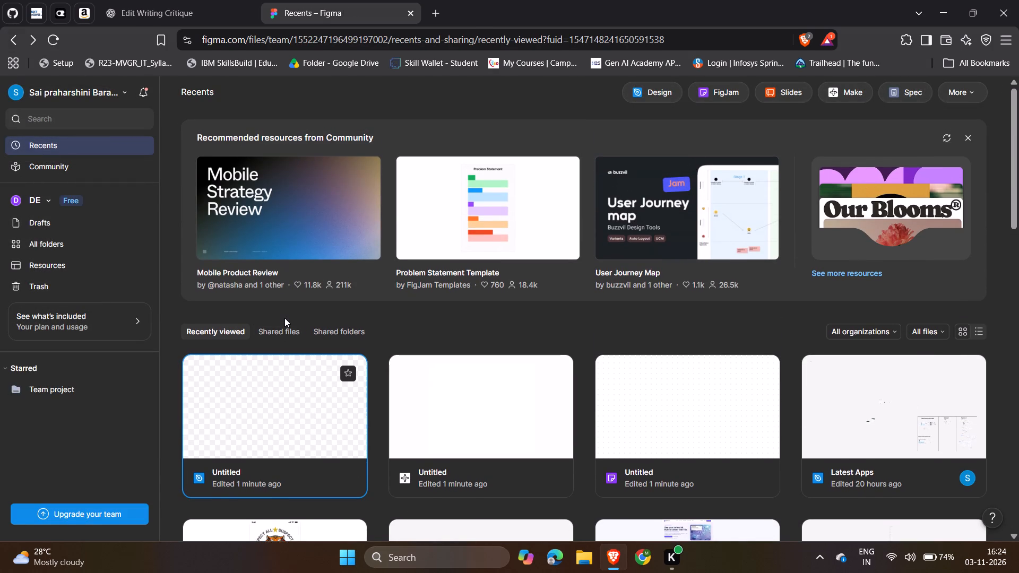
double_click(275, 386)
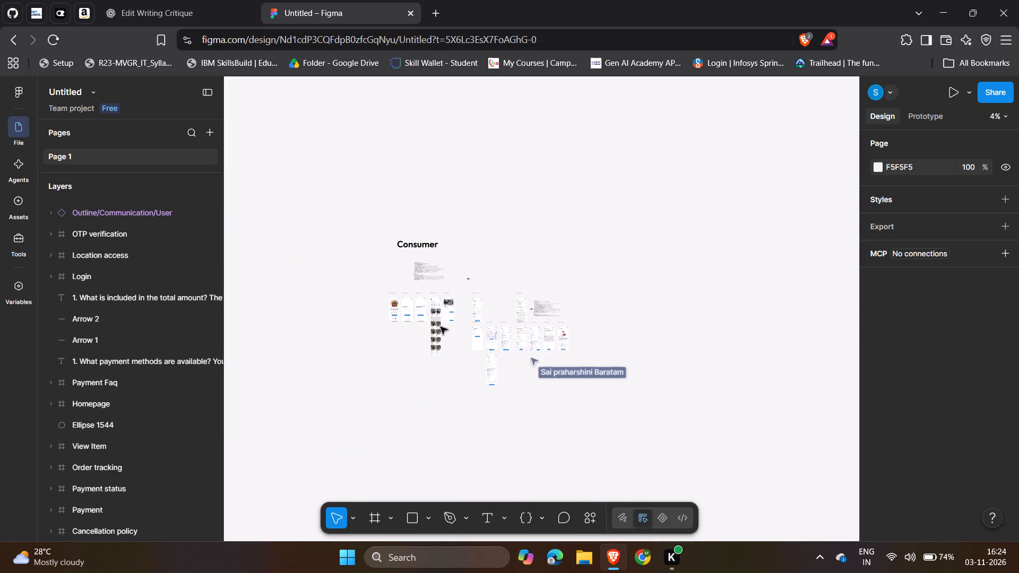
Delete the large "Consumer" heading above the app screens.
scroll(441, 327, "up", 4)
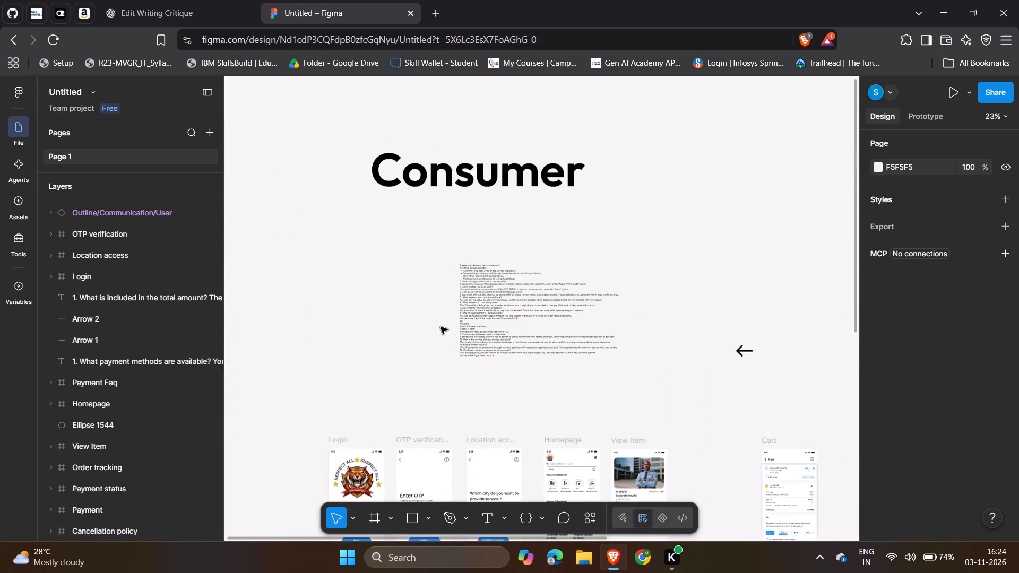
left_click(562, 187)
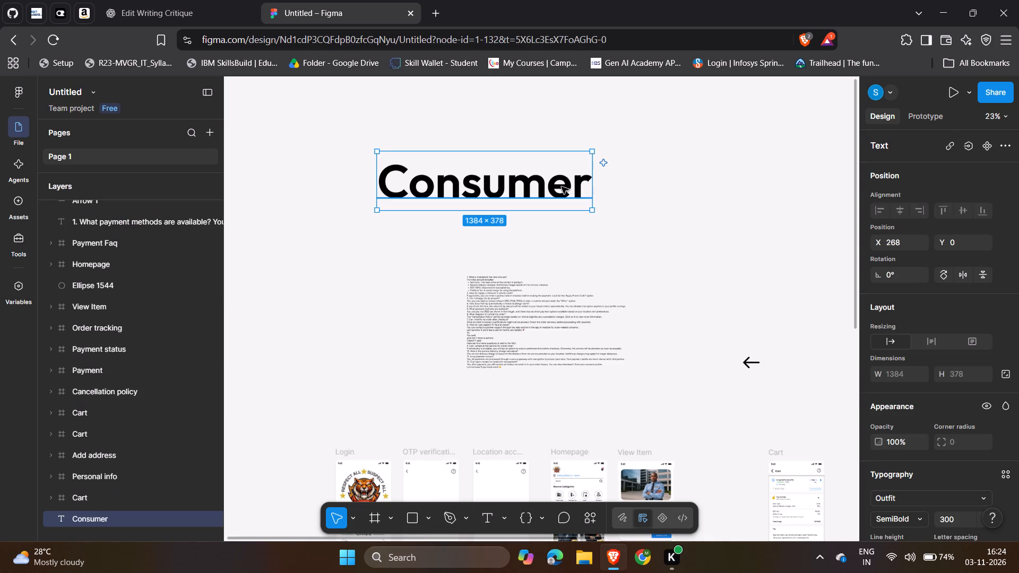
key("BackSpace")
Examine the FAQ text about the total amount and the app screens from Login through Payment status across the canvas.
scroll(562, 187, "down", 1)
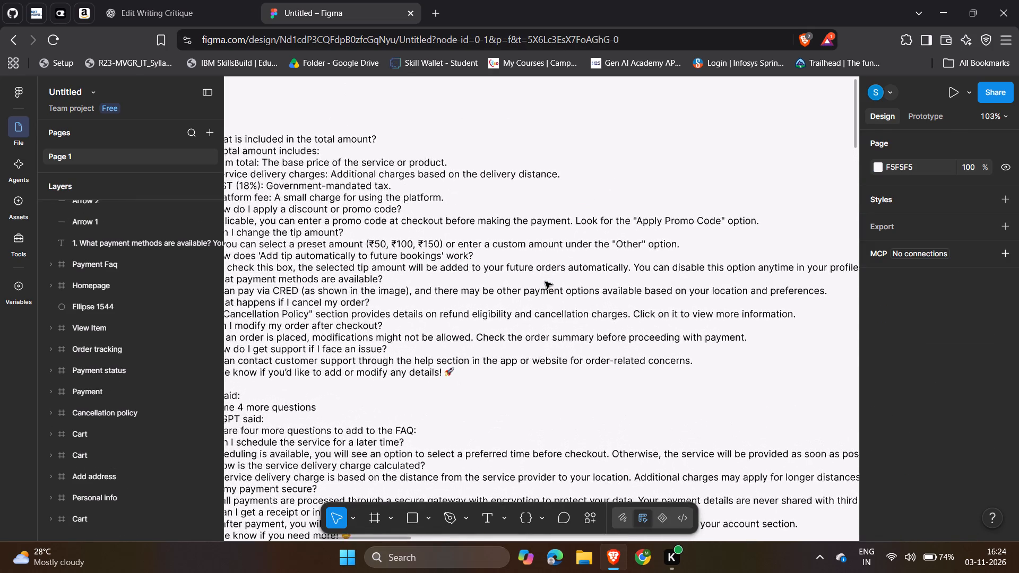
scroll(545, 282, "right", 1)
left_click(545, 282)
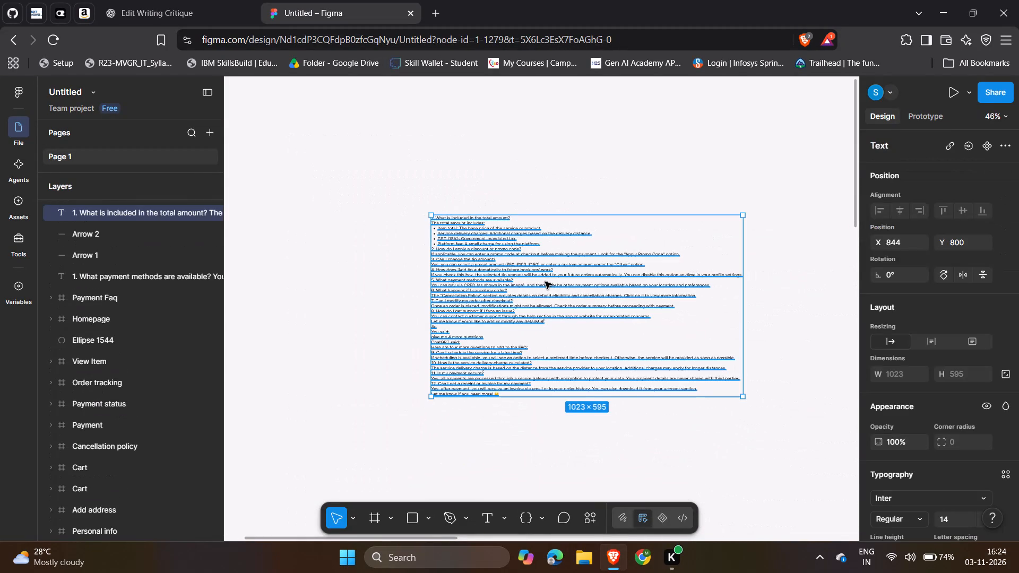
left_click(545, 282)
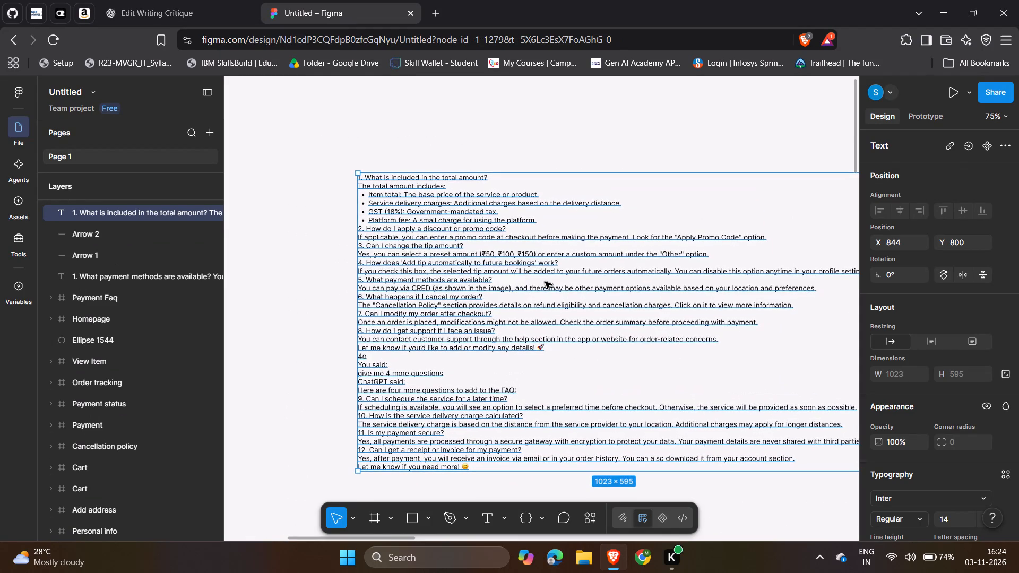
scroll(545, 282, "down", 6)
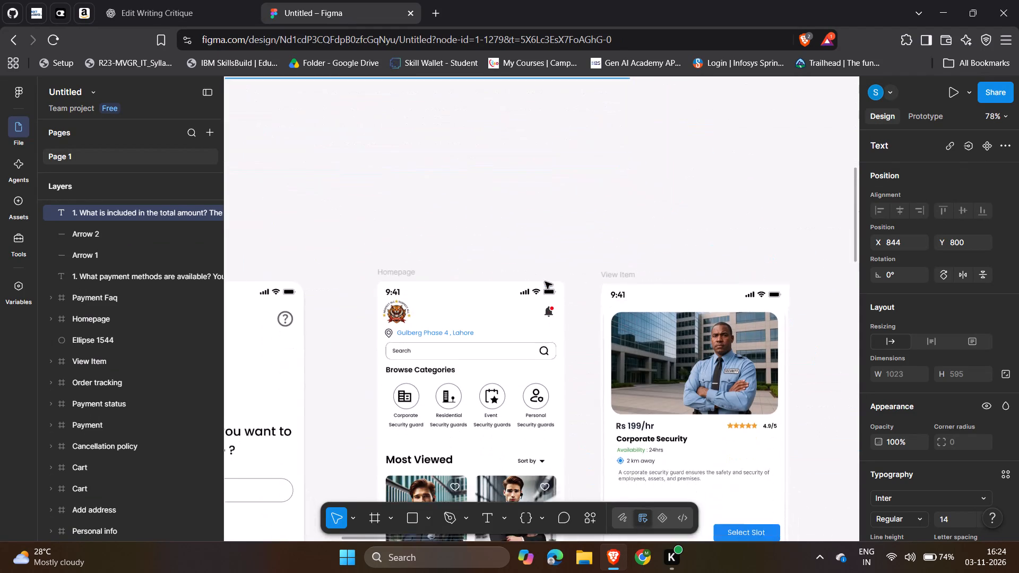
scroll(545, 282, "right", 11)
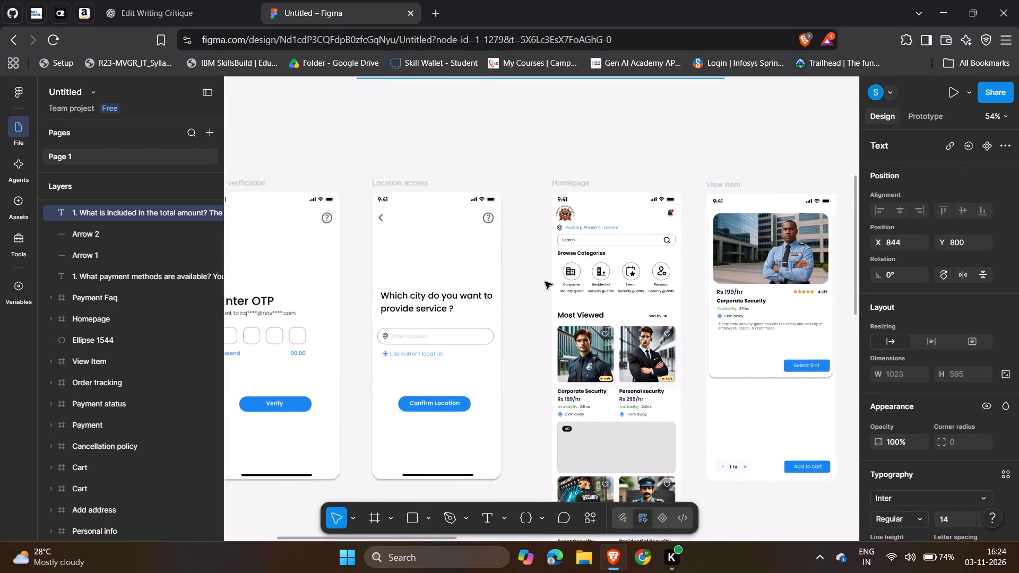
scroll(545, 282, "right", 5)
scroll(545, 282, "down", 1)
scroll(545, 282, "up", 2)
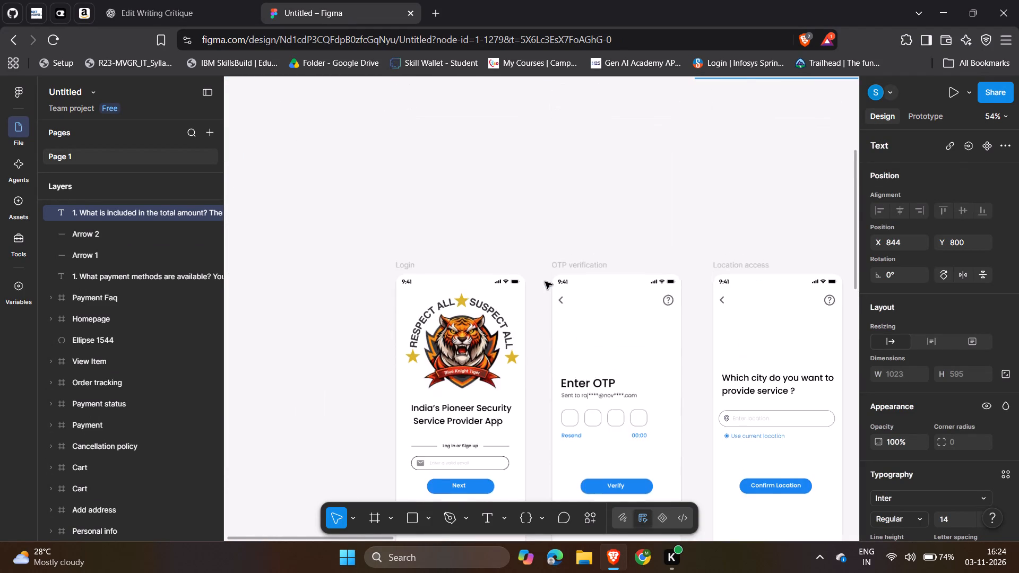
left_click(545, 282)
scroll(545, 282, "left", 3)
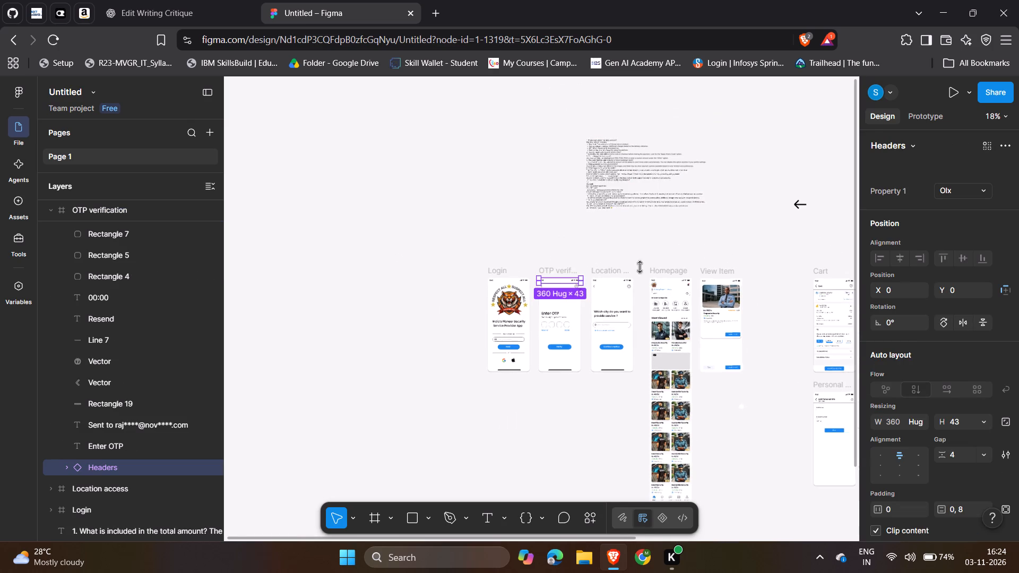
scroll(681, 251, "left", 2)
left_click(755, 160)
scroll(755, 160, "left", 1)
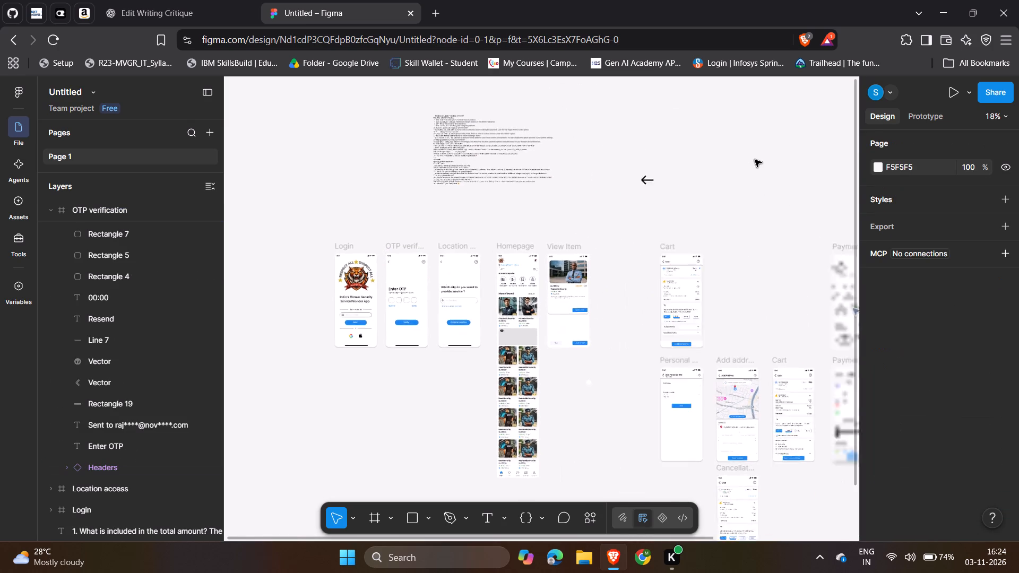
scroll(755, 160, "left", 3)
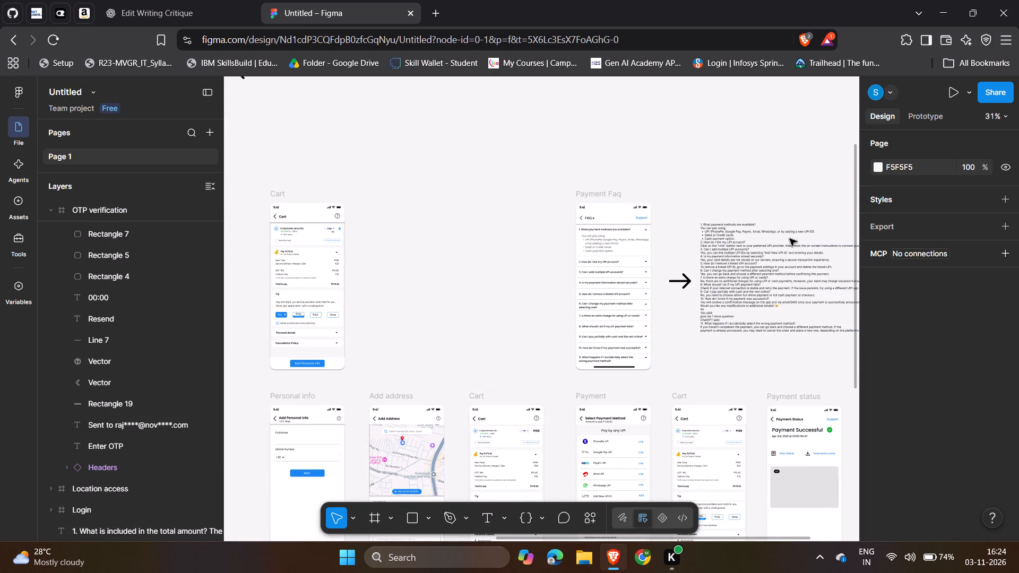
scroll(421, 240, "right", 5)
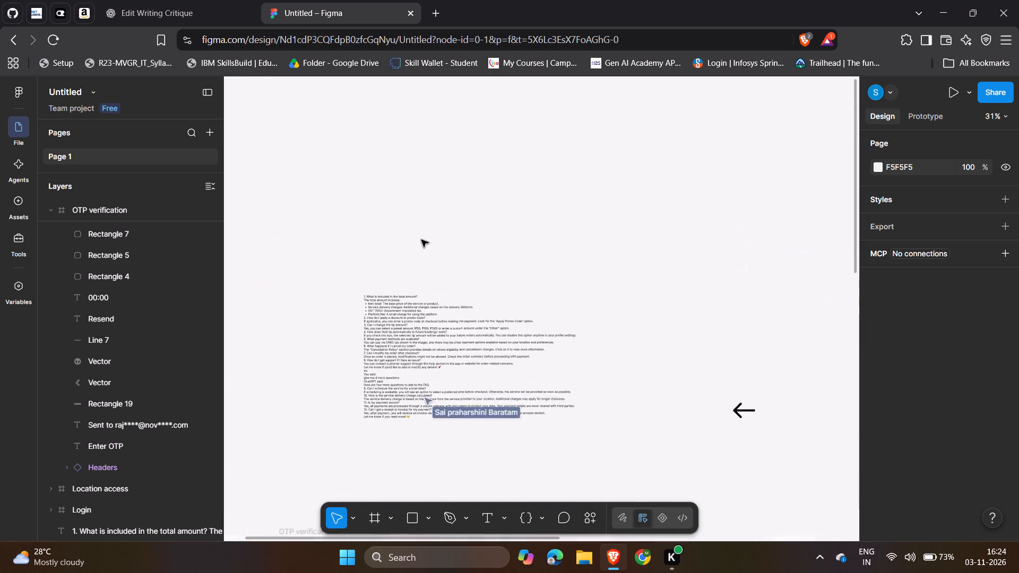
scroll(421, 240, "right", 1)
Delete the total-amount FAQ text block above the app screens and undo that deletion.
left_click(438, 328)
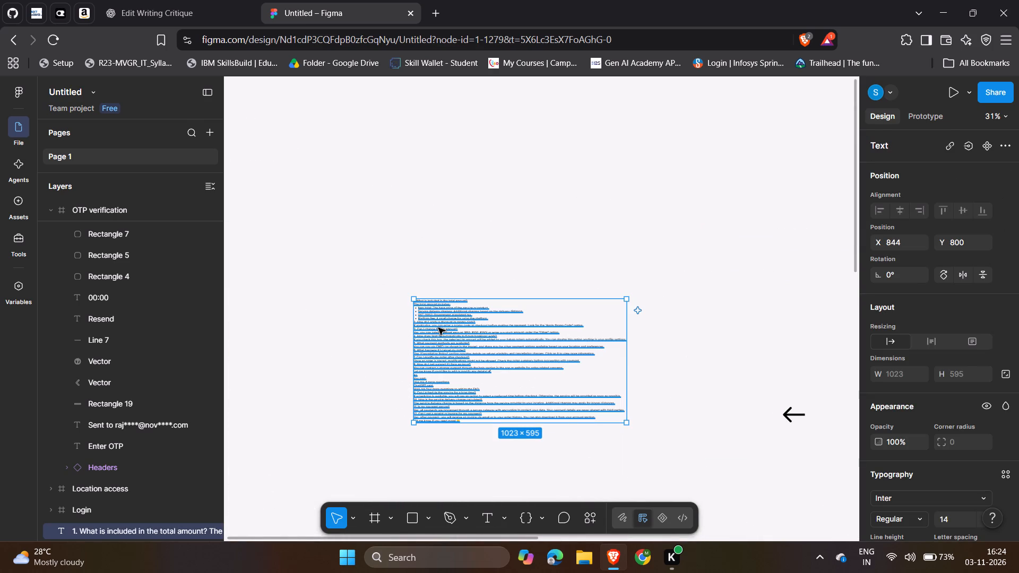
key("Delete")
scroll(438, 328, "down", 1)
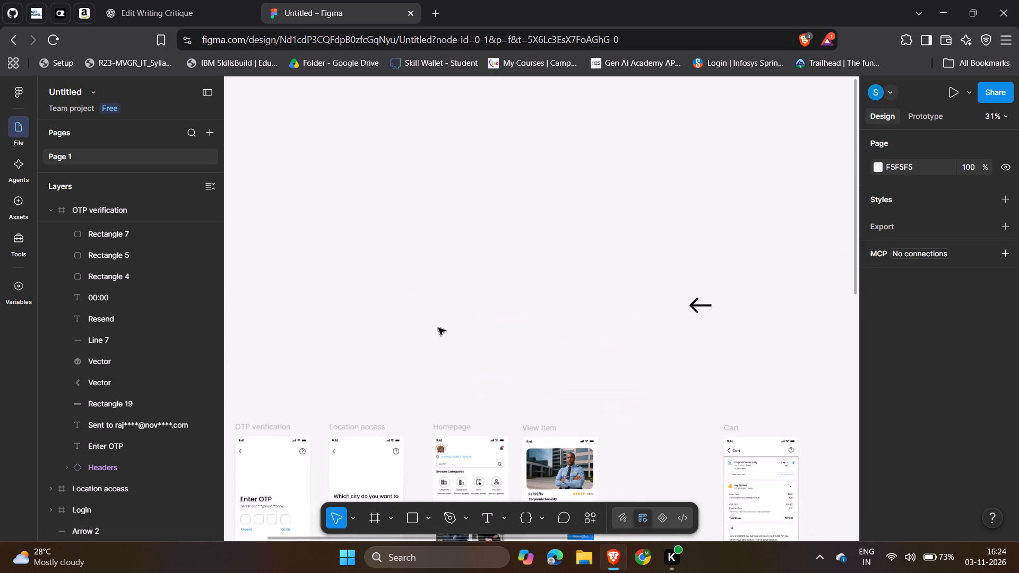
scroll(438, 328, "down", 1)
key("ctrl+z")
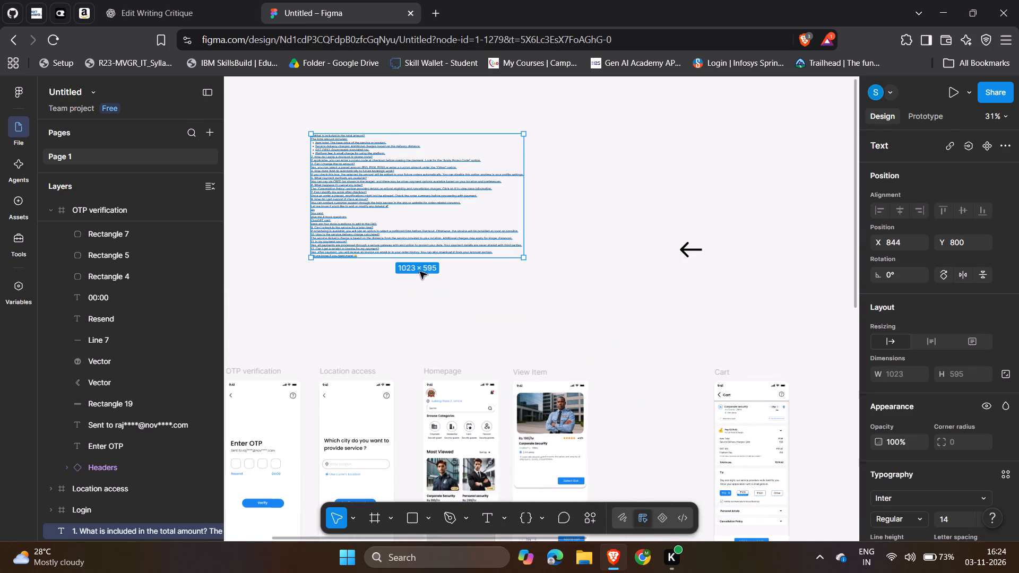
Examine the cart and payment screens, the payment-methods FAQ text beside Payment Faq, and the total-amount FAQ text.
scroll(692, 393, "down", 3)
scroll(692, 393, "left", 1)
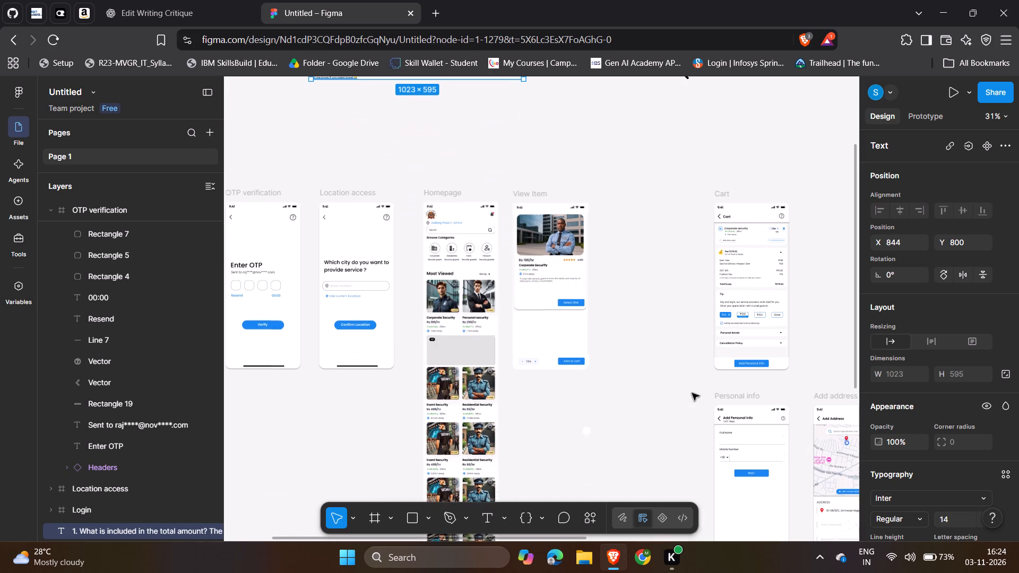
scroll(692, 393, "left", 7)
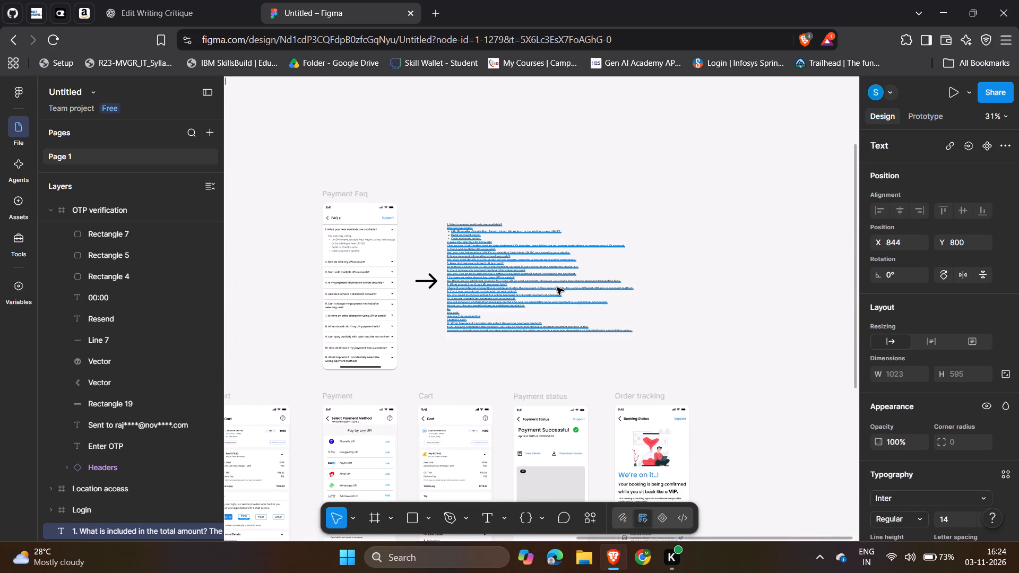
scroll(557, 288, "up", 1)
scroll(557, 288, "right", 2)
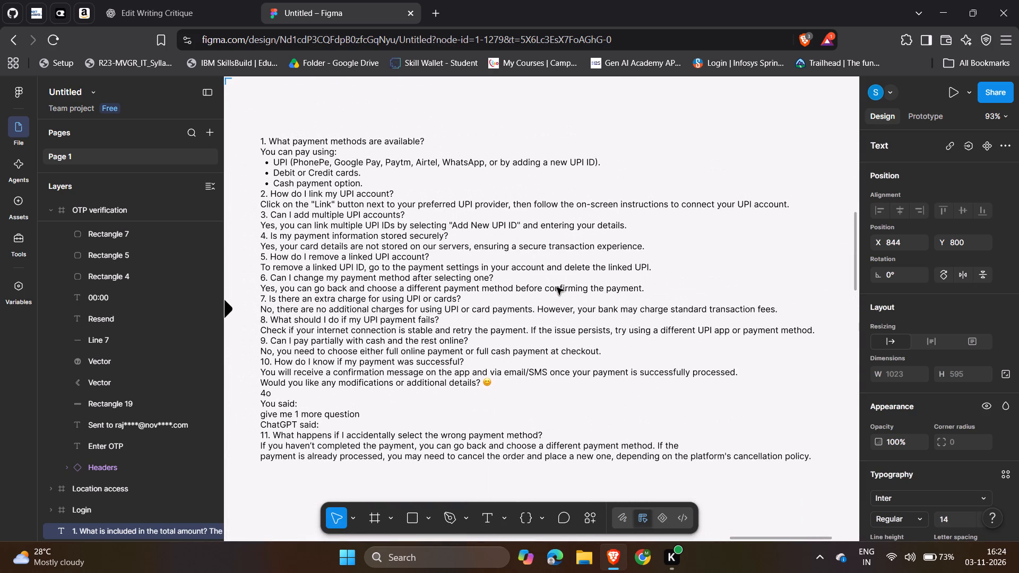
scroll(557, 288, "right", 18)
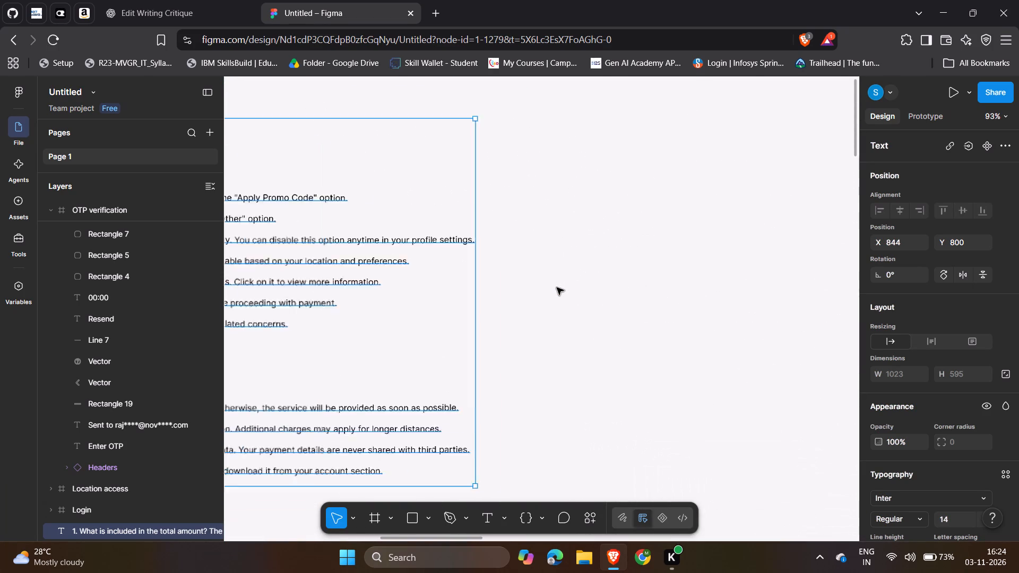
scroll(557, 288, "right", 4)
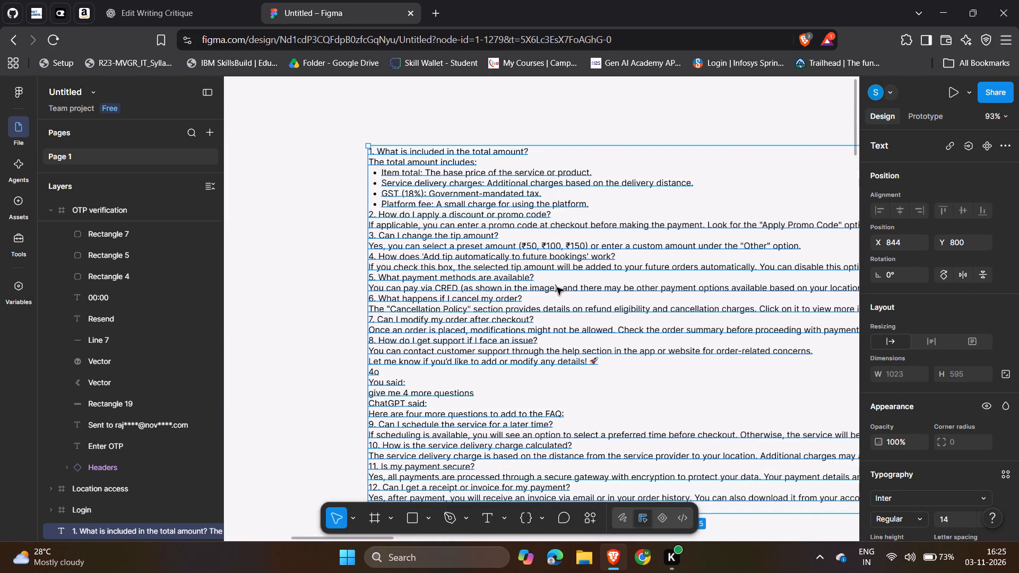
scroll(557, 288, "right", 1)
scroll(557, 288, "left", 2)
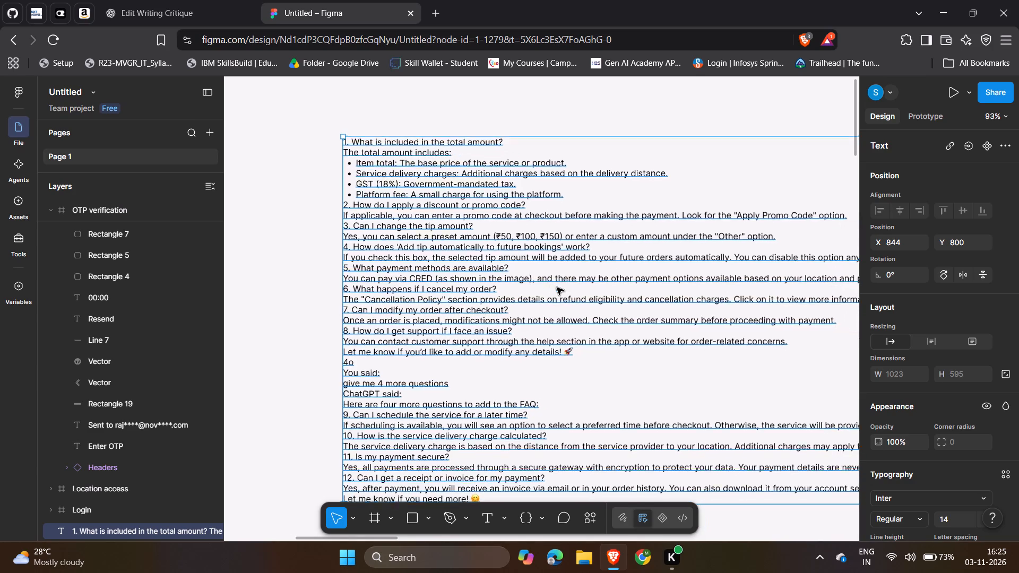
scroll(557, 288, "left", 3)
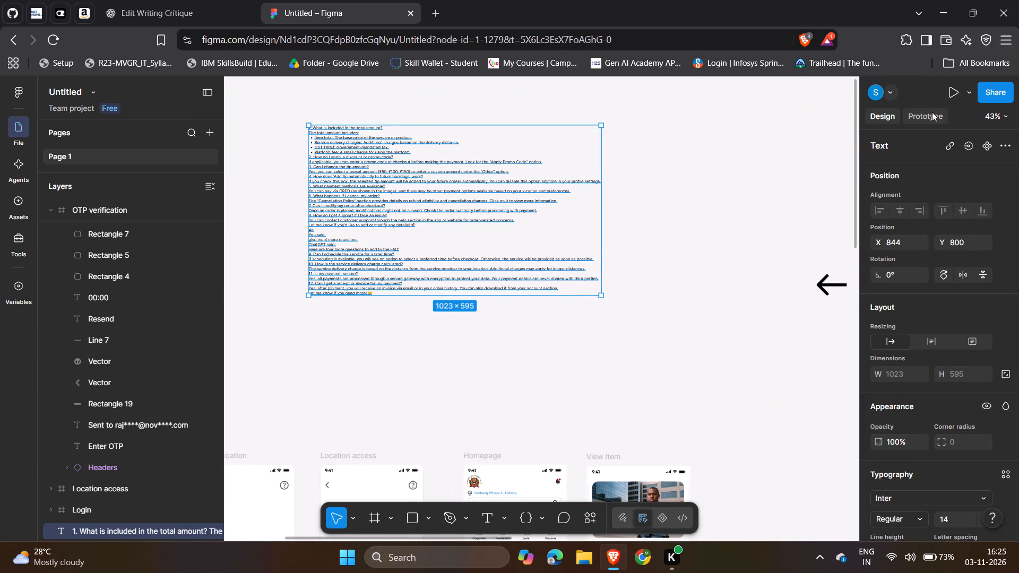
Check the prototype settings of the selected total-amount FAQ text and return to its design properties.
left_click(932, 112)
scroll(654, 297, "down", 1)
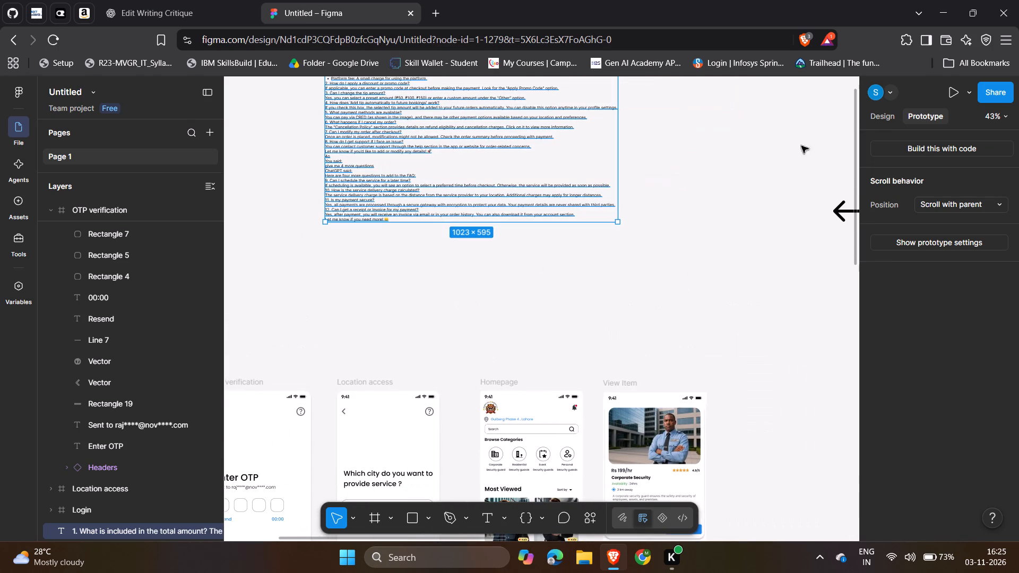
left_click(880, 120)
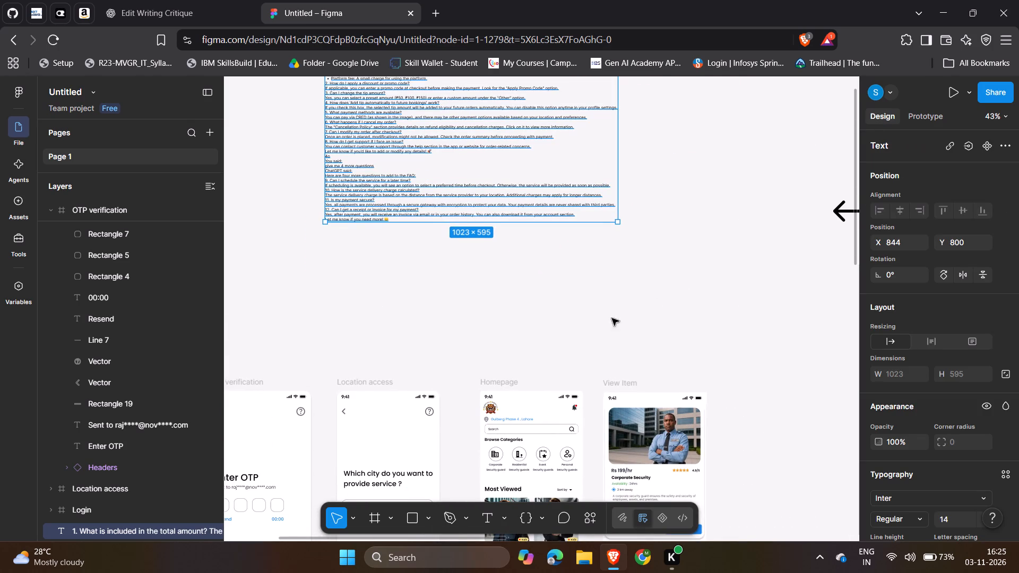
Examine the Homepage, View Item and Cart screens along with the total-amount FAQ text above them.
scroll(567, 329, "down", 5)
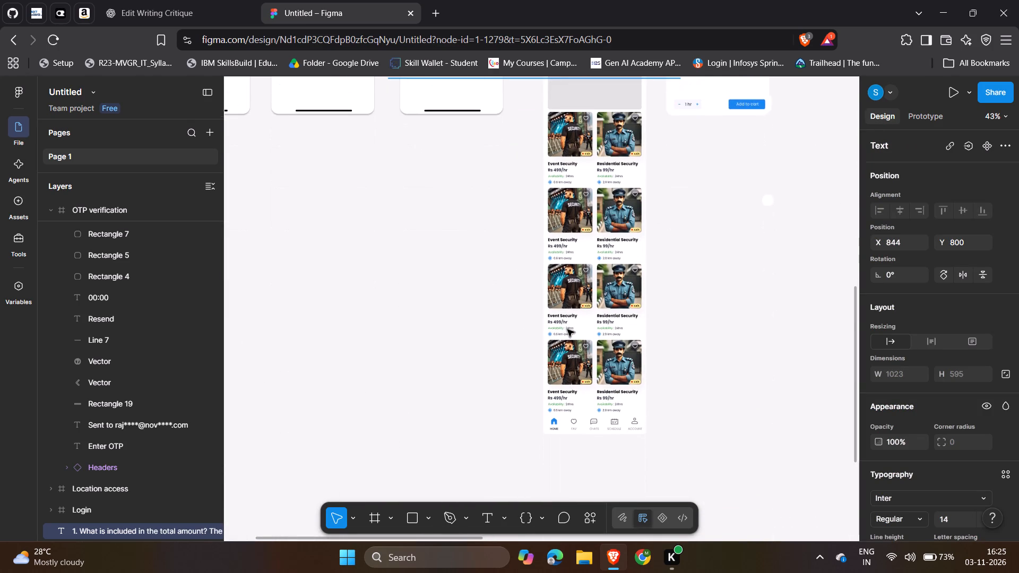
scroll(567, 329, "up", 2)
scroll(567, 329, "right", 4)
scroll(567, 329, "left", 2)
scroll(567, 329, "up", 1)
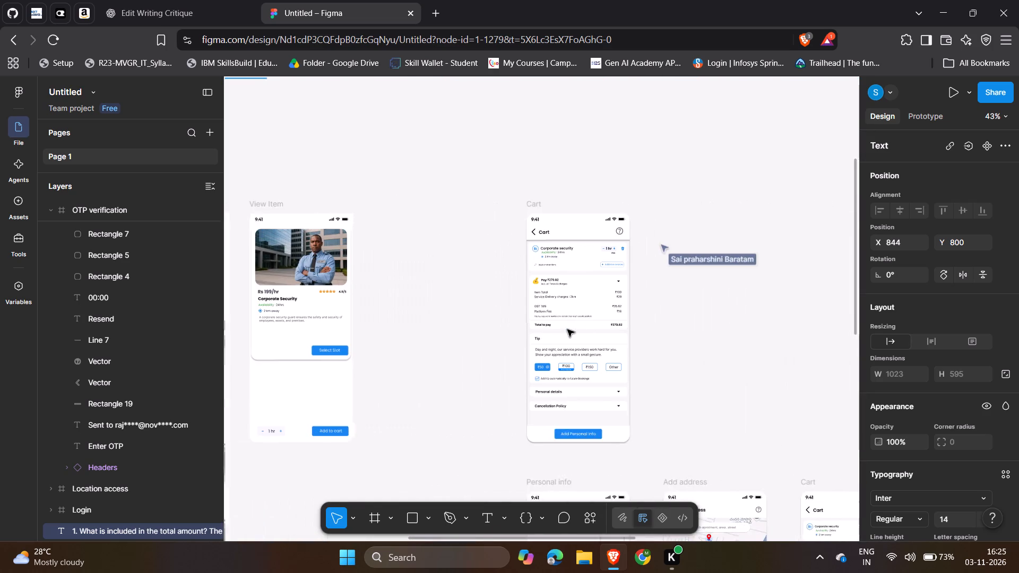
scroll(567, 329, "up", 2)
scroll(567, 329, "right", 2)
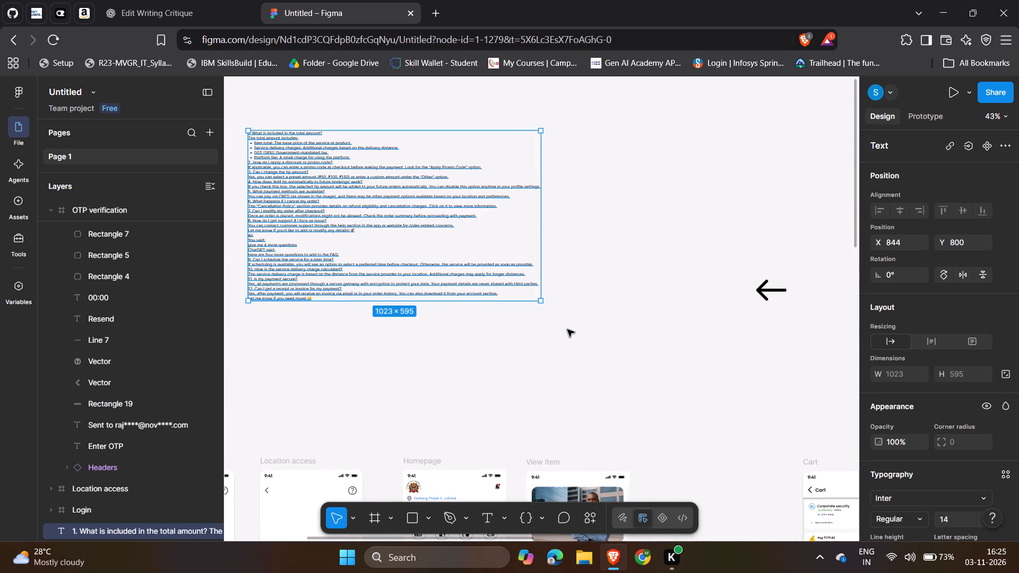
scroll(569, 331, "down", 2)
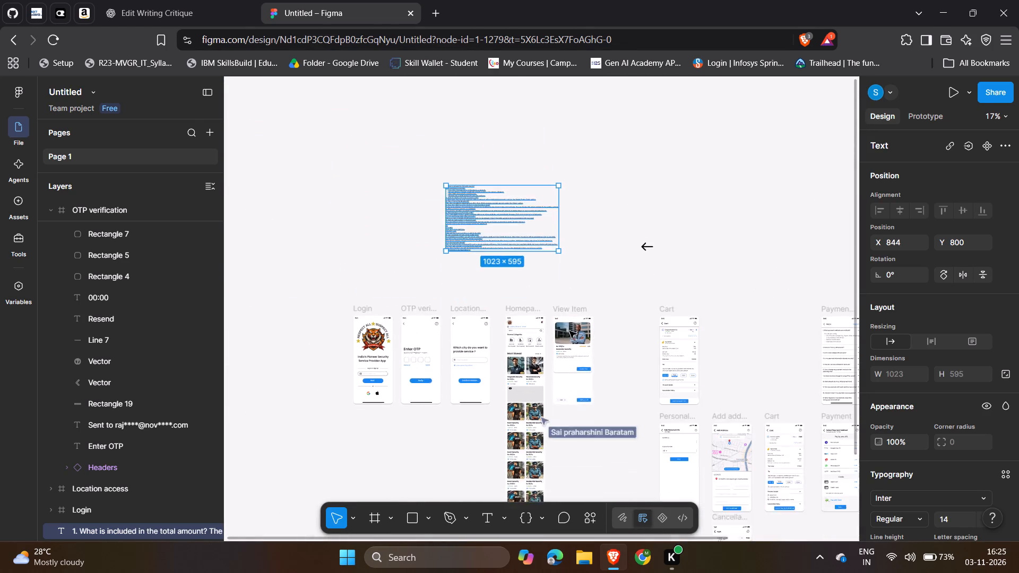
Examine the Homepage screen's security service cards, Most Viewed section, bottom menu and AD placeholder rectangle.
scroll(569, 331, "down", 1)
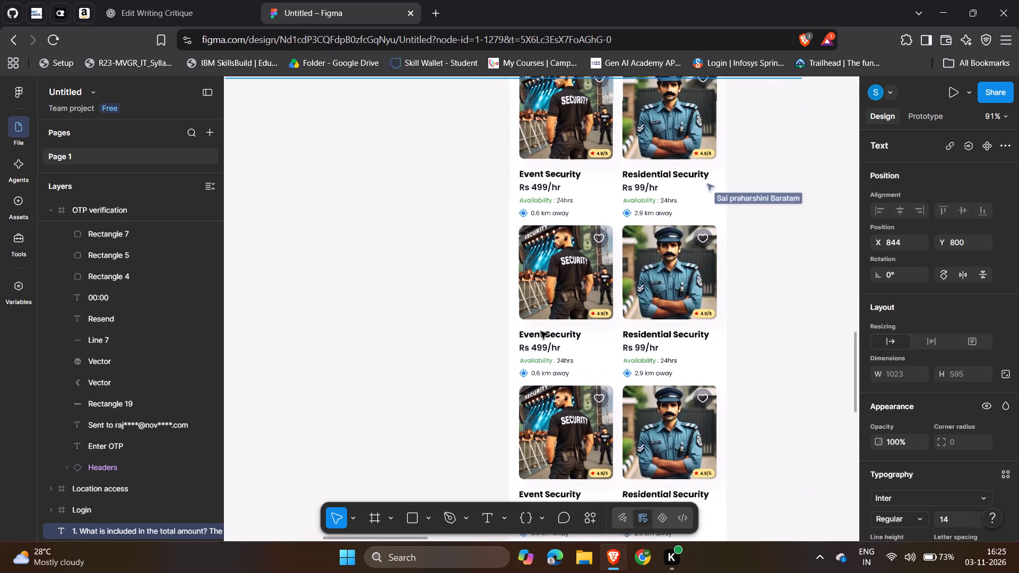
scroll(541, 332, "up", 1)
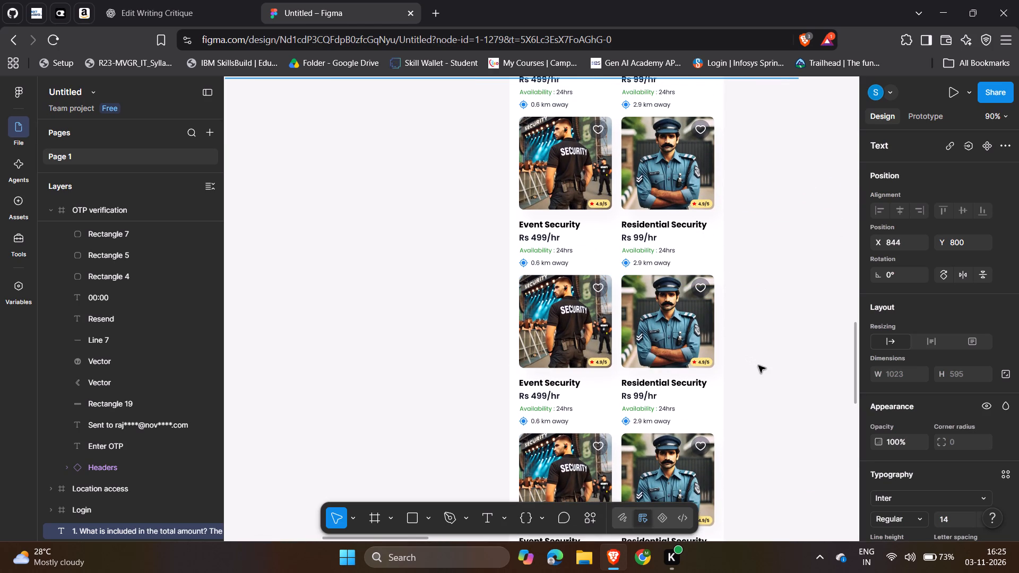
scroll(758, 366, "up", 3)
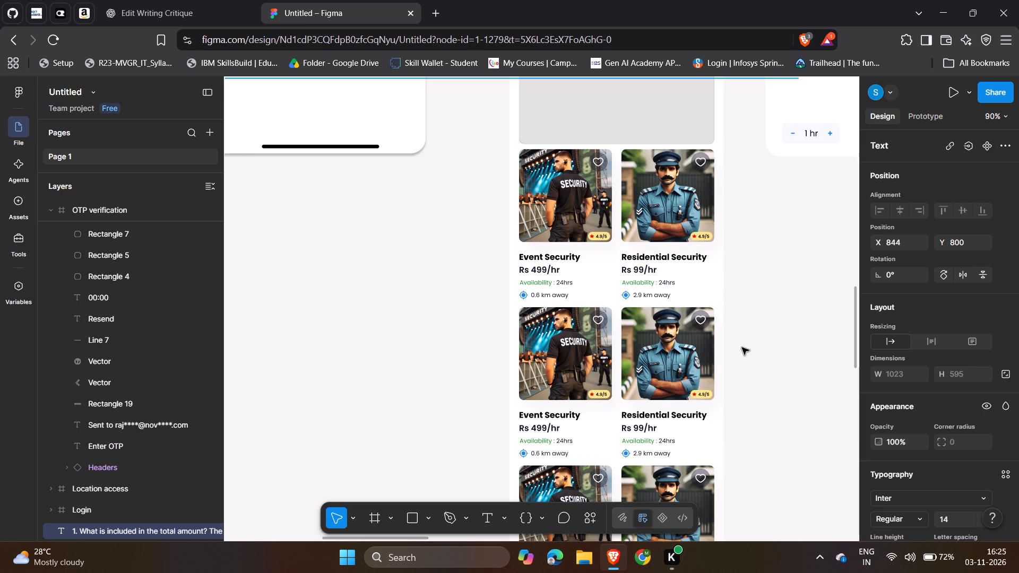
scroll(742, 348, "down", 4)
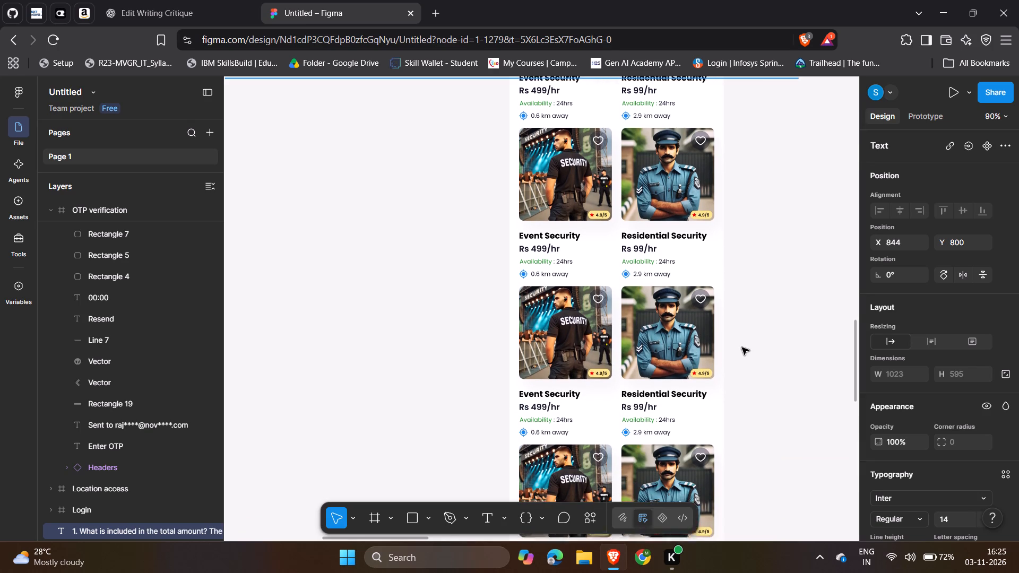
scroll(742, 348, "down", 4)
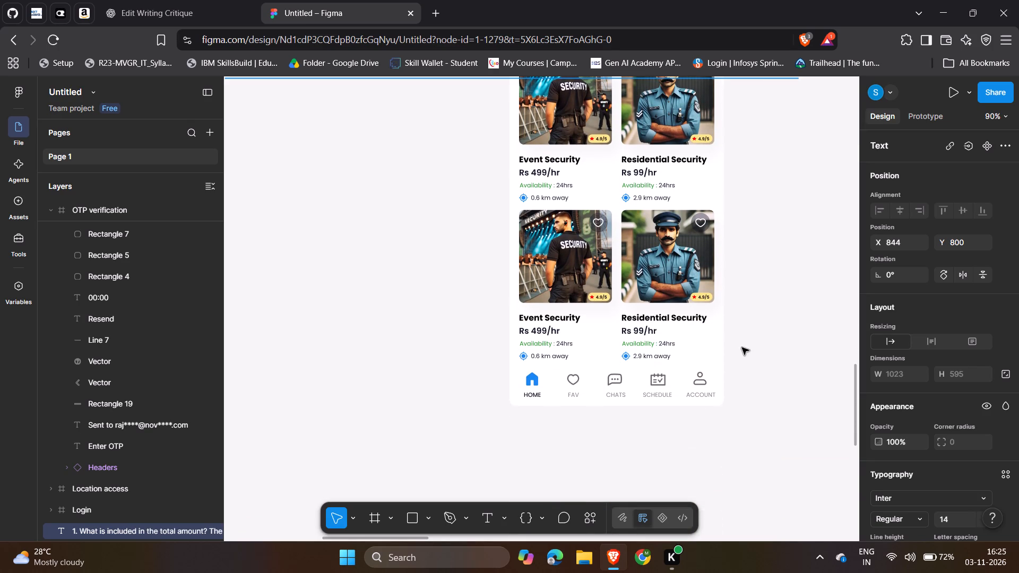
scroll(742, 348, "down", 1)
scroll(742, 348, "up", 7)
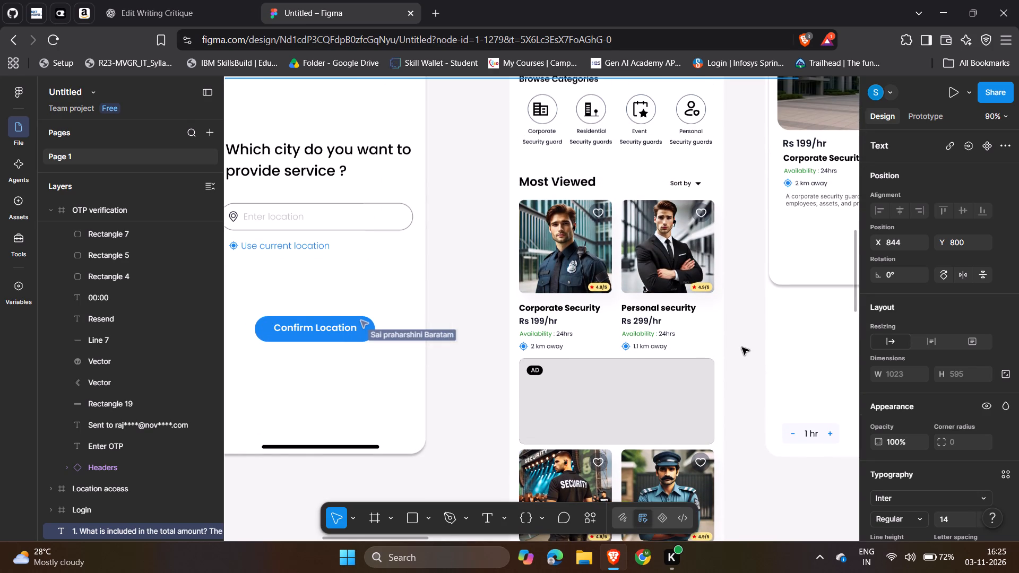
scroll(742, 348, "down", 1)
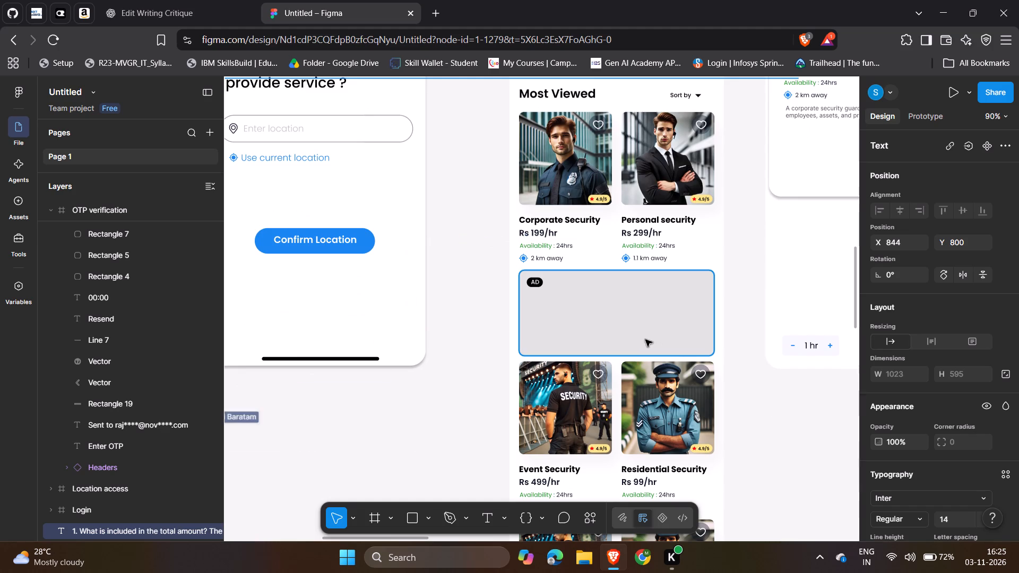
left_click(617, 312)
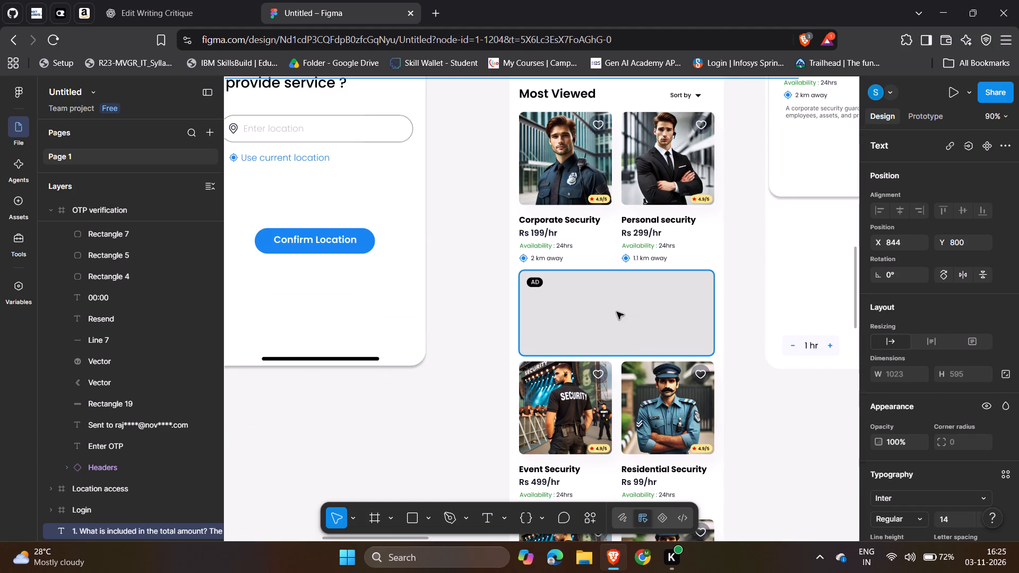
left_click(796, 423)
Delete the total-amount FAQ text block above the app screens.
scroll(796, 423, "up", 7)
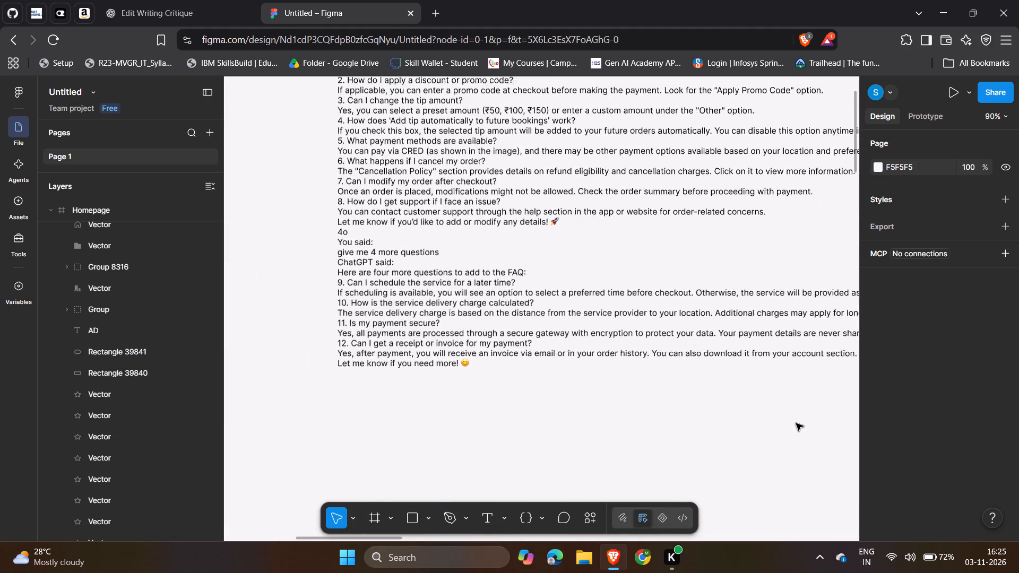
scroll(796, 423, "up", 1)
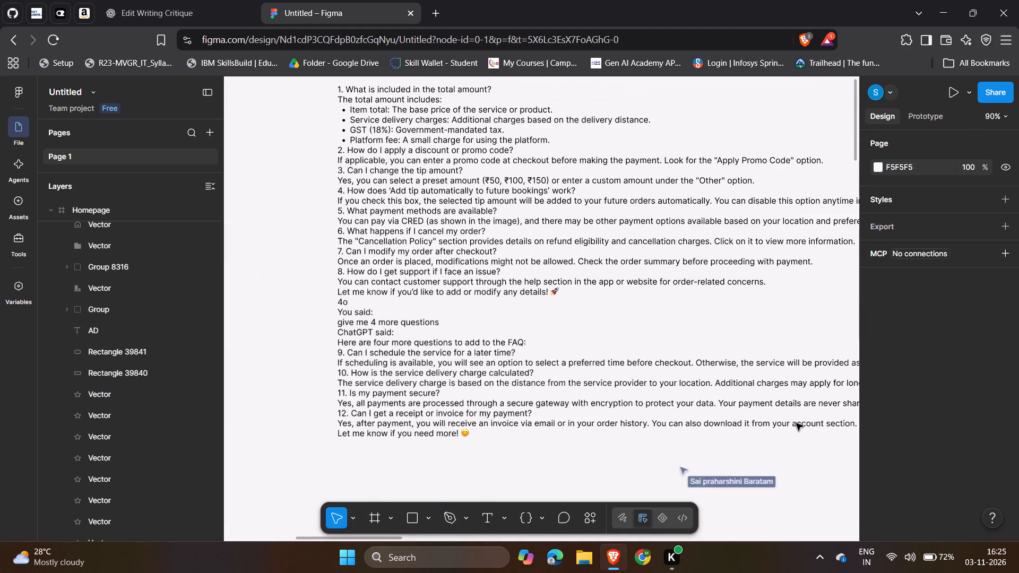
left_click(556, 270)
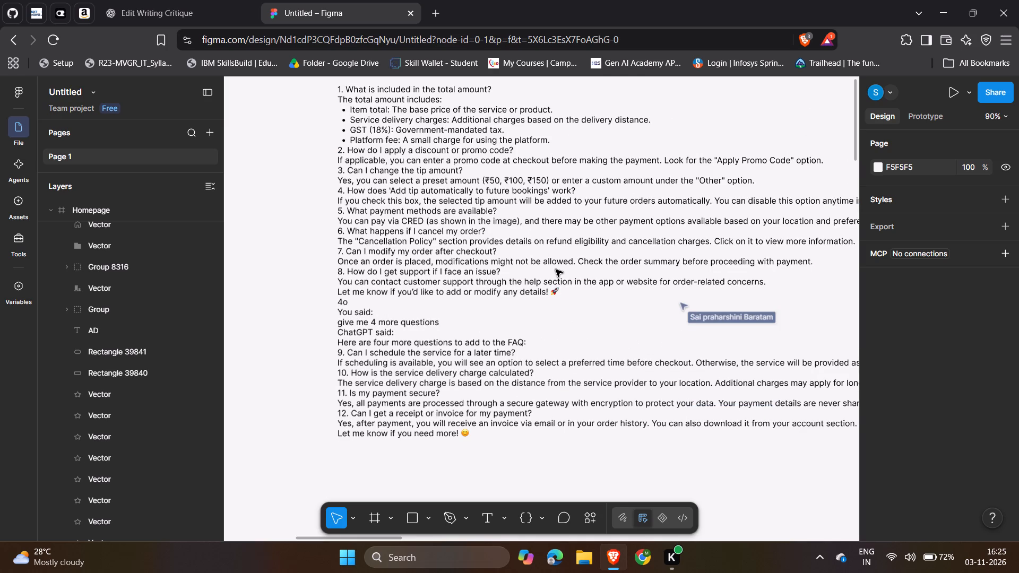
left_click(561, 277)
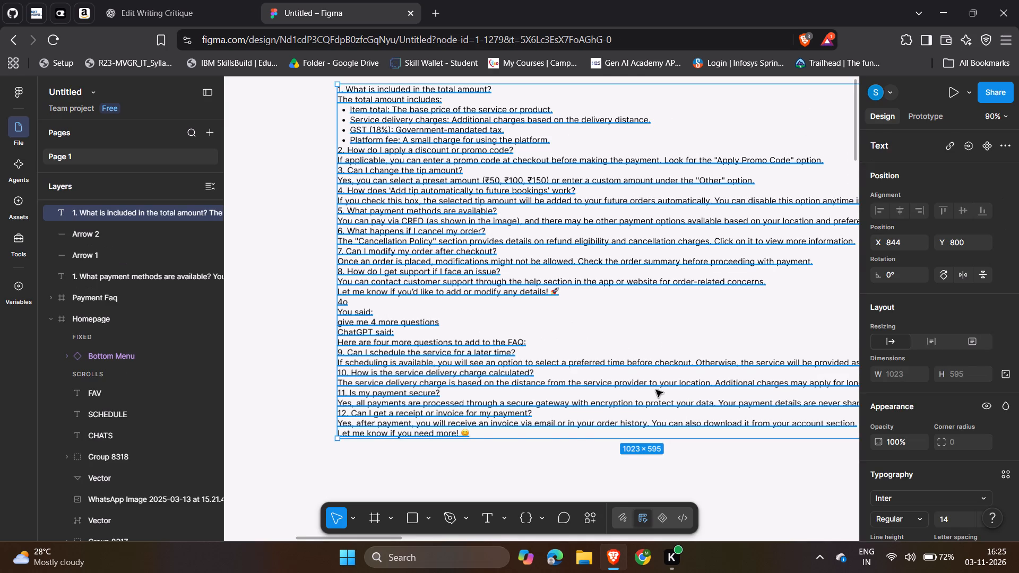
scroll(656, 390, "left", 6)
scroll(656, 390, "down", 14)
scroll(656, 390, "left", 6)
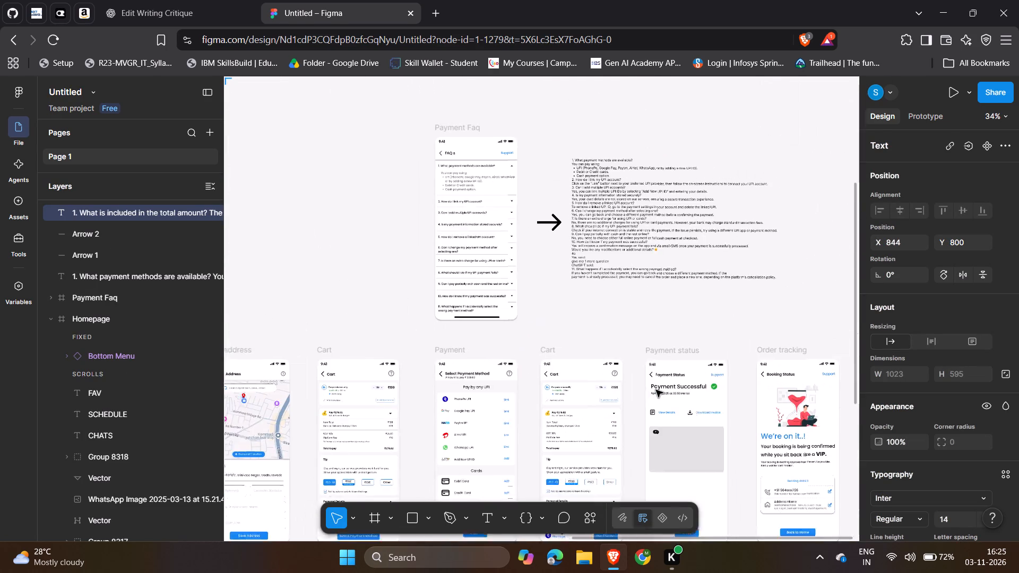
scroll(656, 390, "left", 1)
scroll(469, 239, "up", 5)
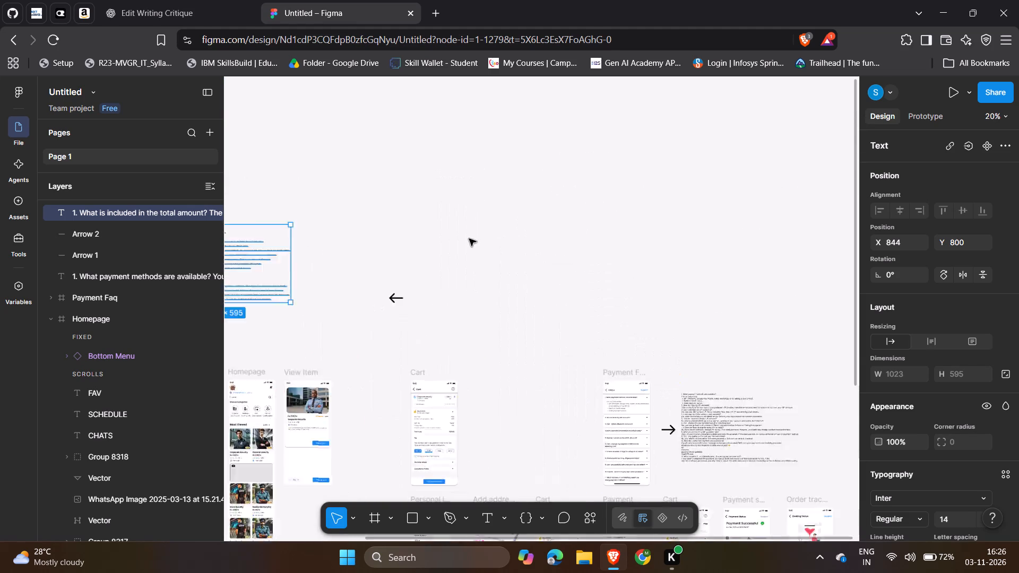
scroll(469, 239, "right", 1)
key("Delete")
Examine the app flow across the canvas, from the Login and OTP verification screens through Cart, Payment and Payment status.
scroll(469, 239, "down", 3)
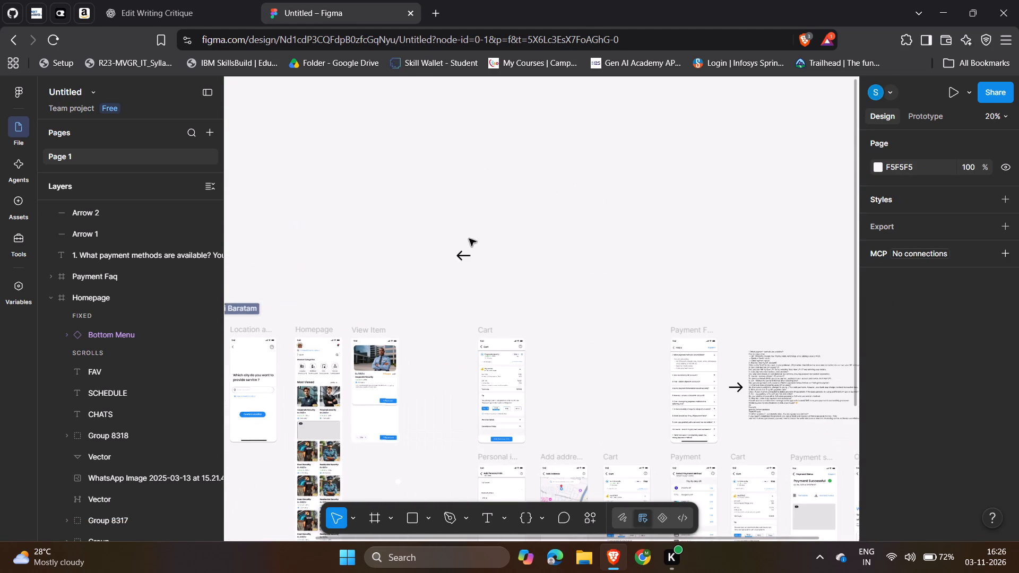
scroll(624, 332, "down", 2)
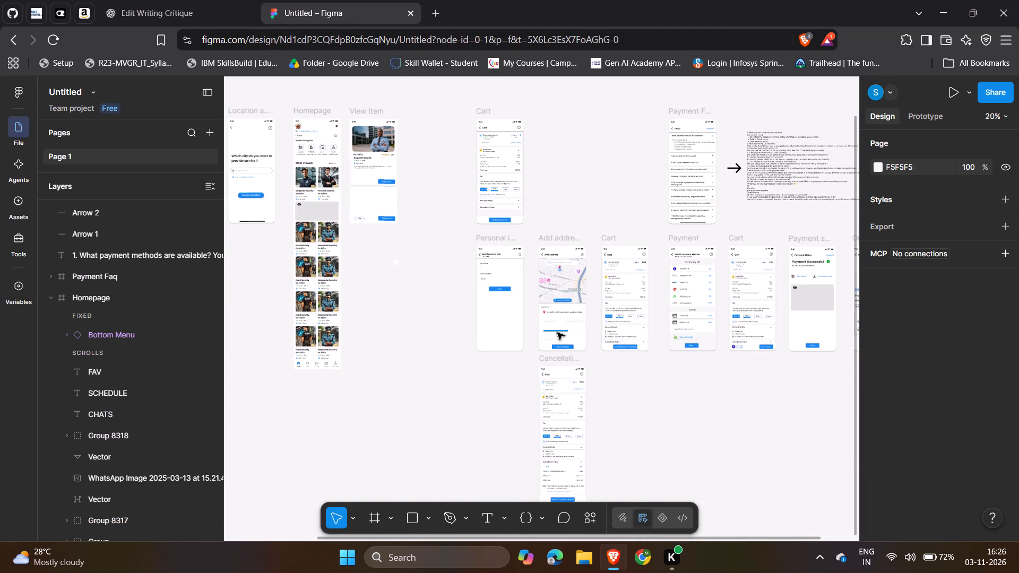
scroll(557, 333, "up", 3)
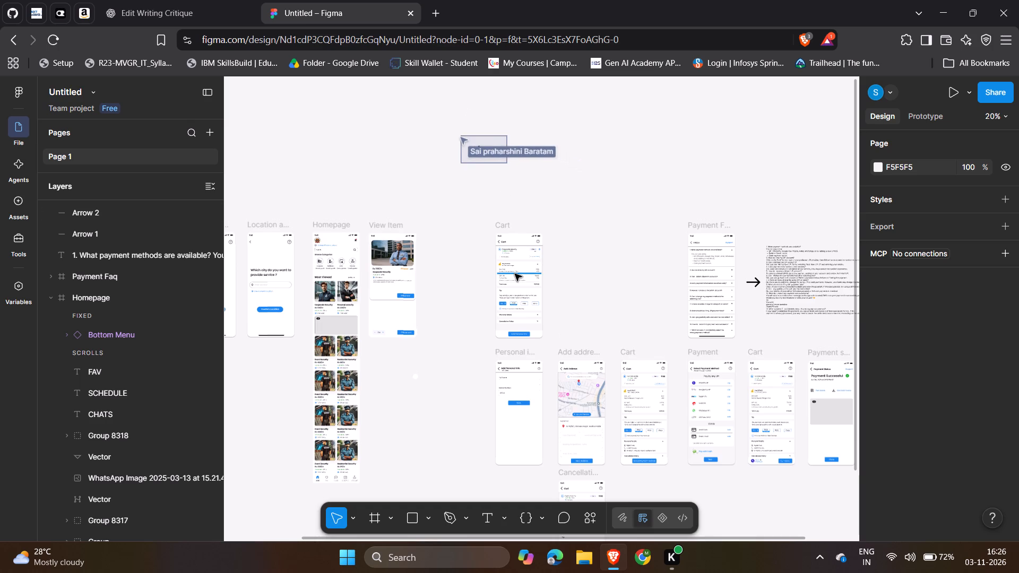
scroll(515, 274, "down", 1)
scroll(515, 274, "right", 3)
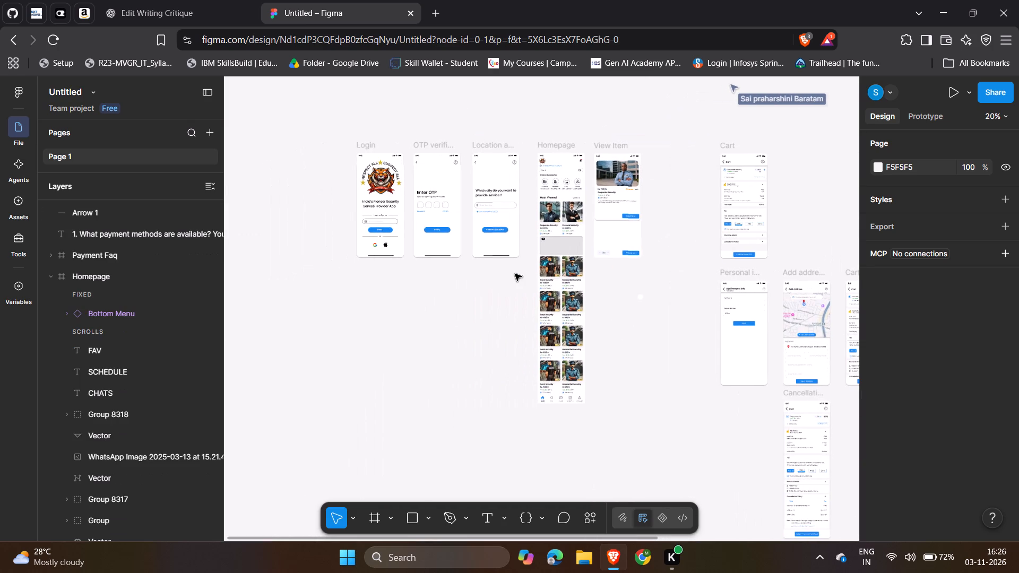
left_click(361, 143)
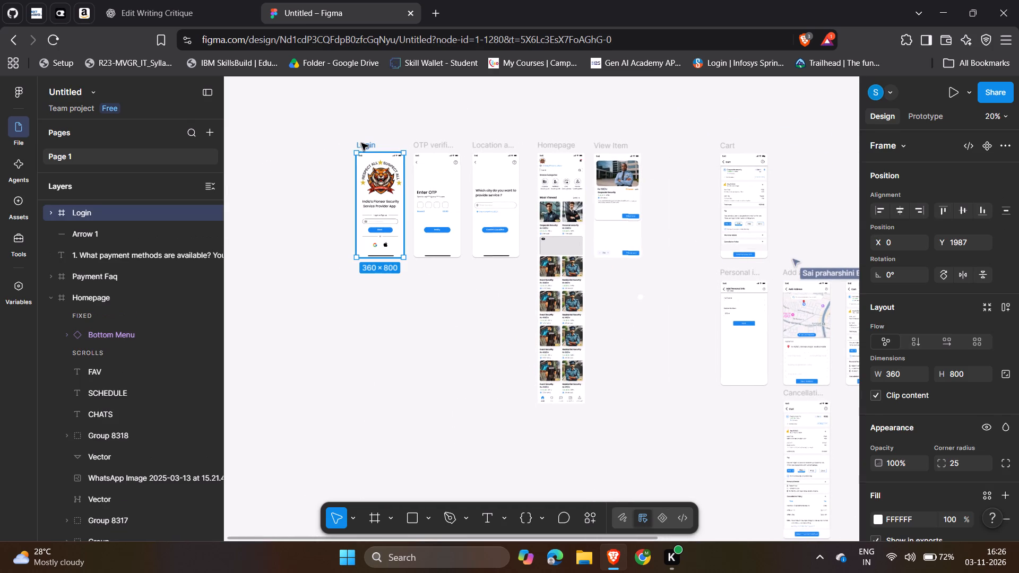
left_click(415, 142)
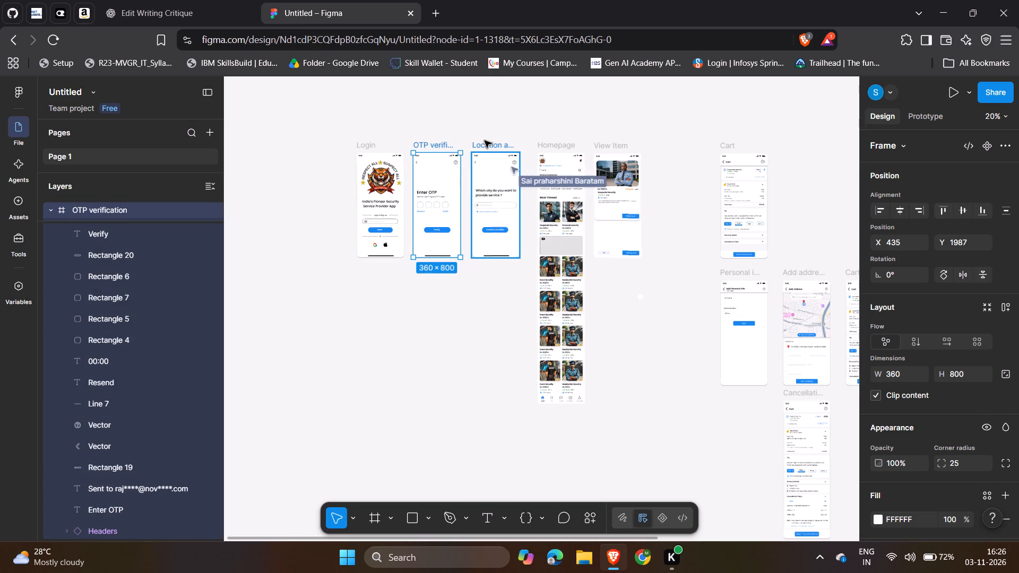
left_click(484, 120)
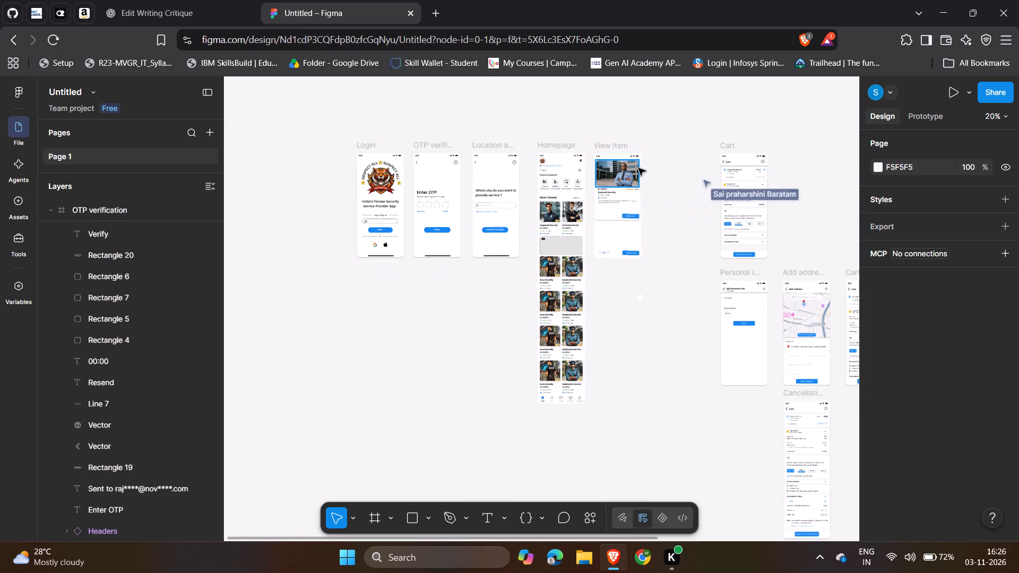
scroll(638, 168, "left", 1)
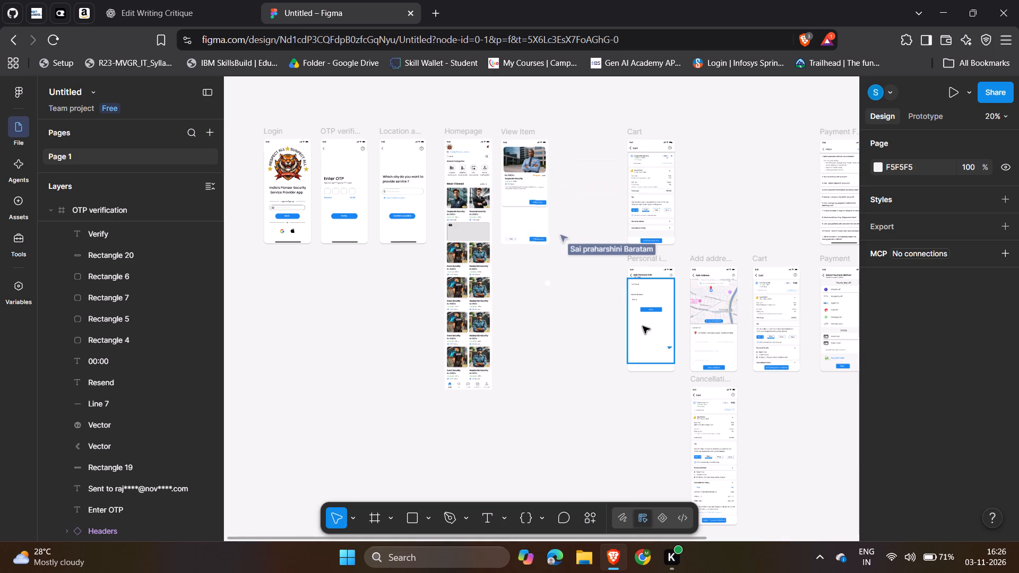
scroll(643, 326, "left", 1)
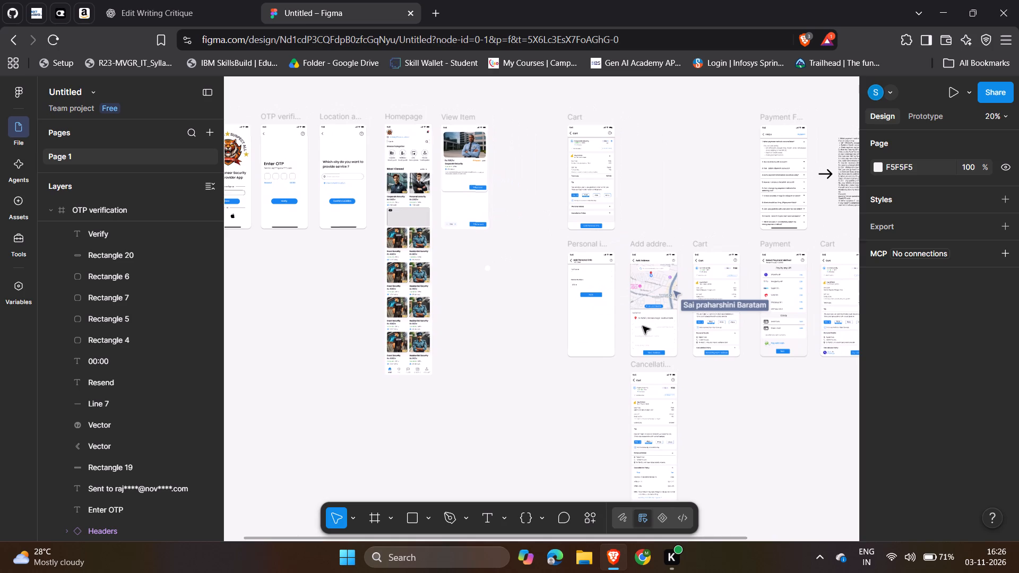
scroll(614, 300, "left", 2)
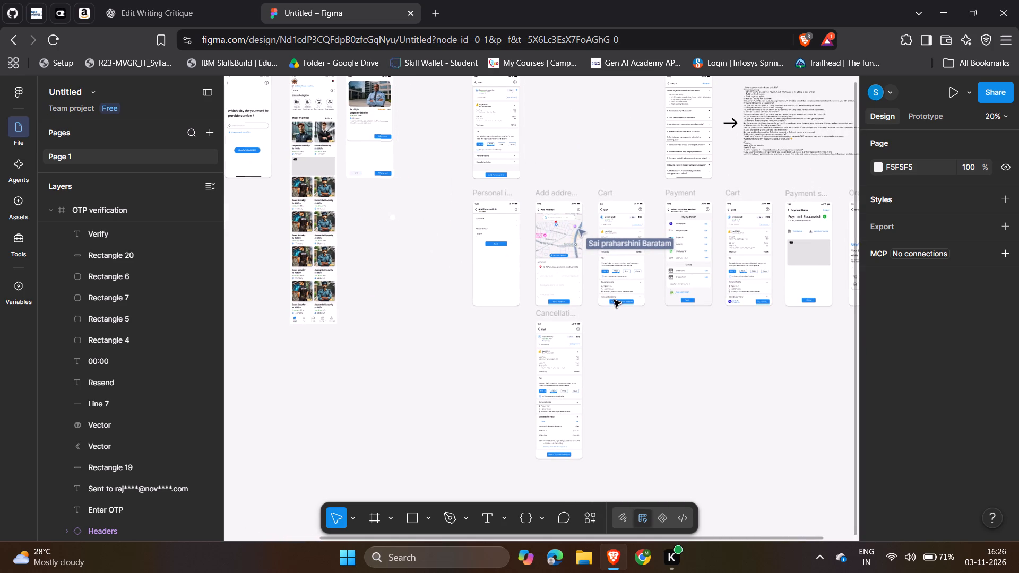
scroll(614, 300, "up", 1)
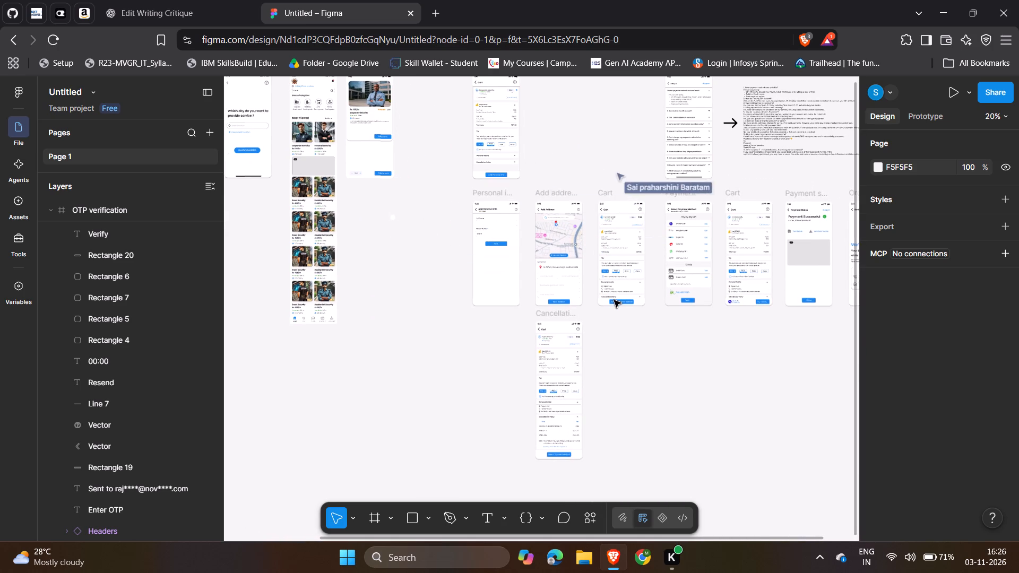
scroll(614, 300, "up", 1)
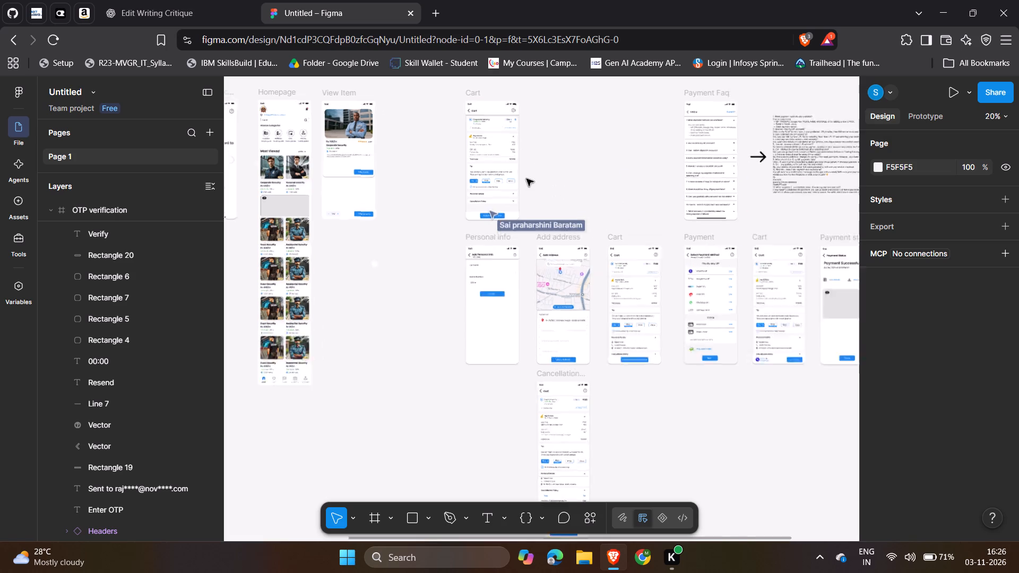
Examine the Personal info form and the Add address screen's map and address fields up close.
scroll(526, 179, "down", 3)
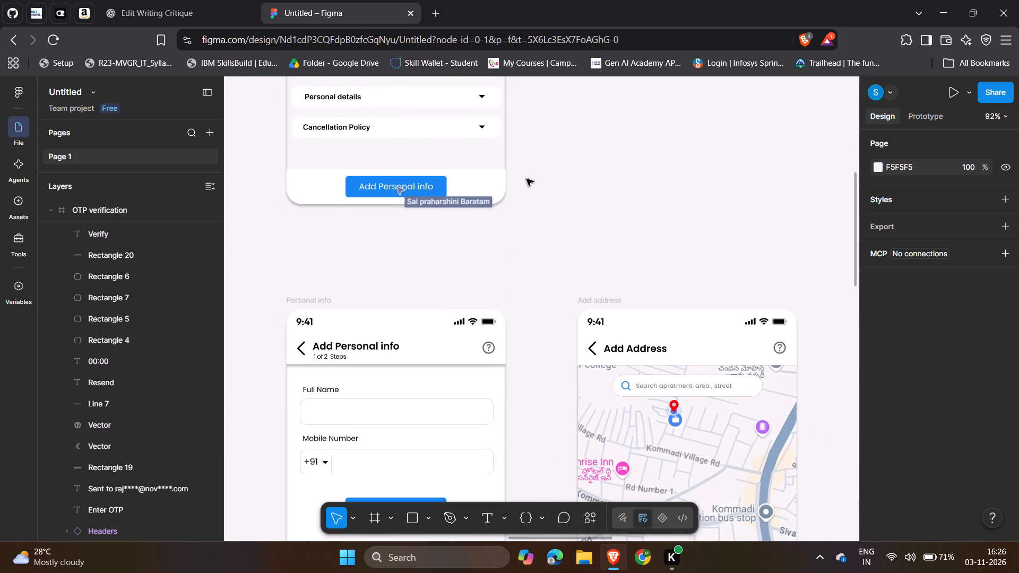
scroll(526, 179, "down", 2)
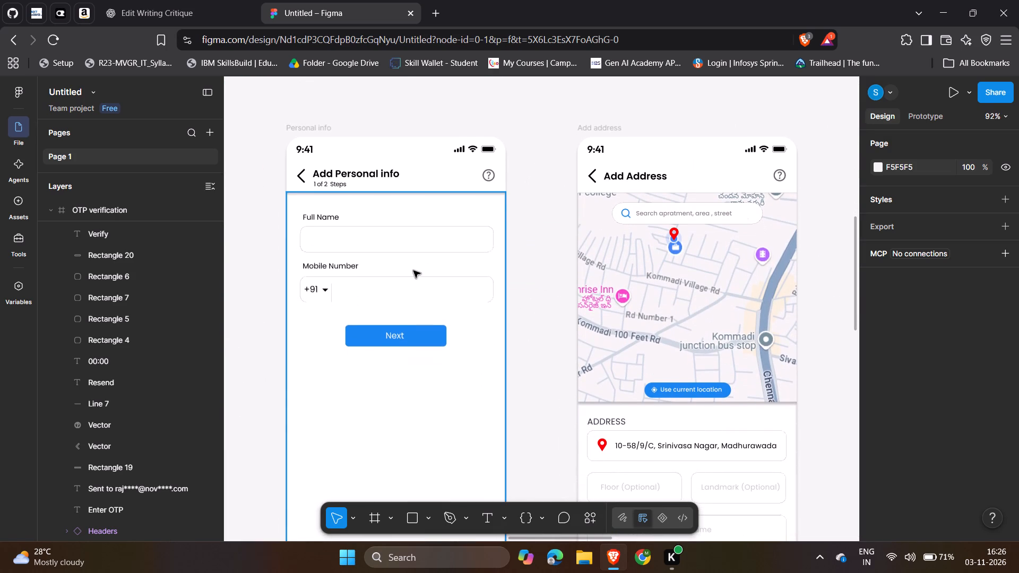
scroll(413, 271, "down", 2)
scroll(413, 271, "left", 1)
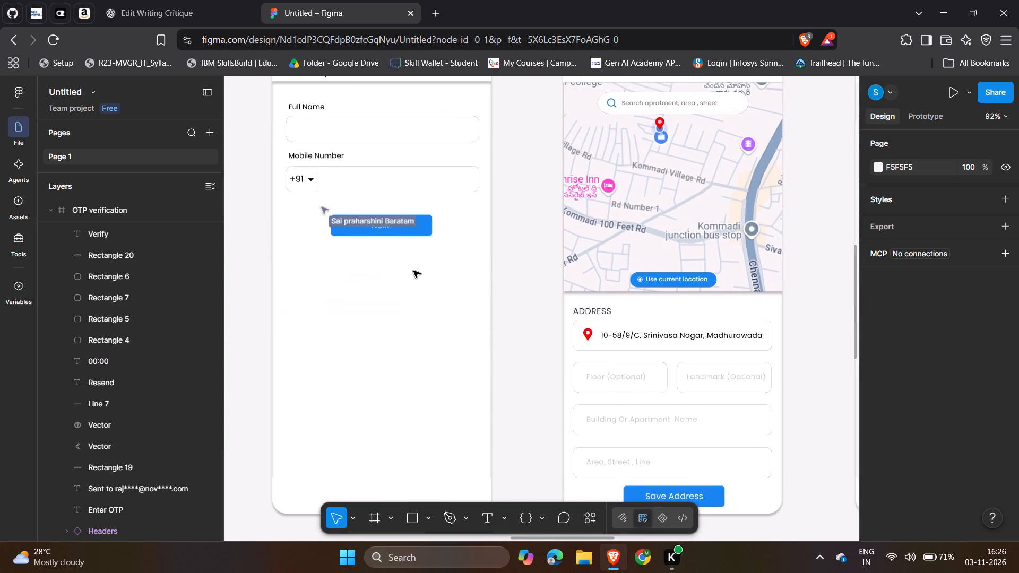
Examine the booking flow from Personal info and Add address through Cart, Payment and Payment status to the Order tracking screen.
scroll(413, 271, "left", 1)
scroll(413, 271, "down", 5)
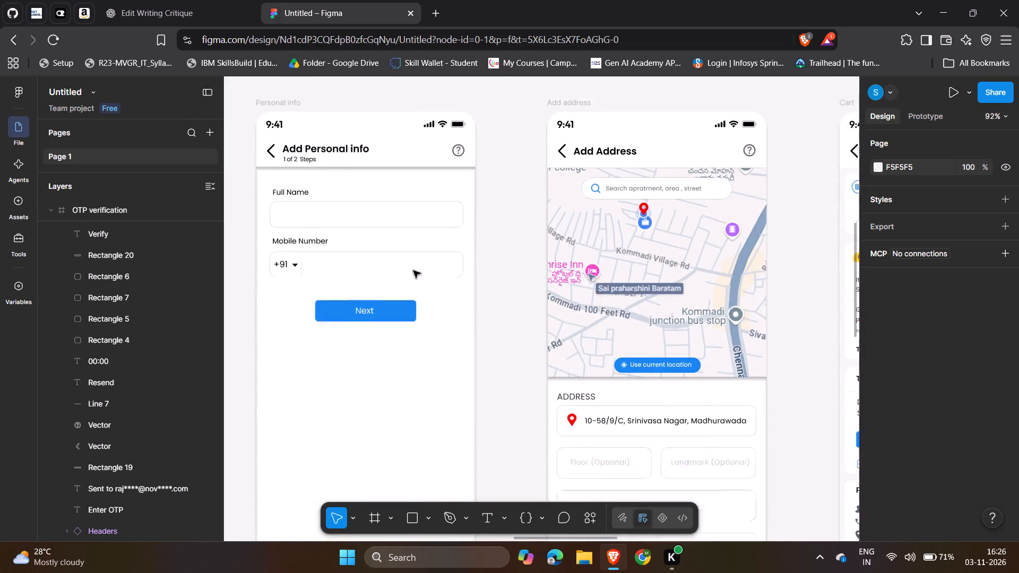
scroll(413, 271, "left", 3)
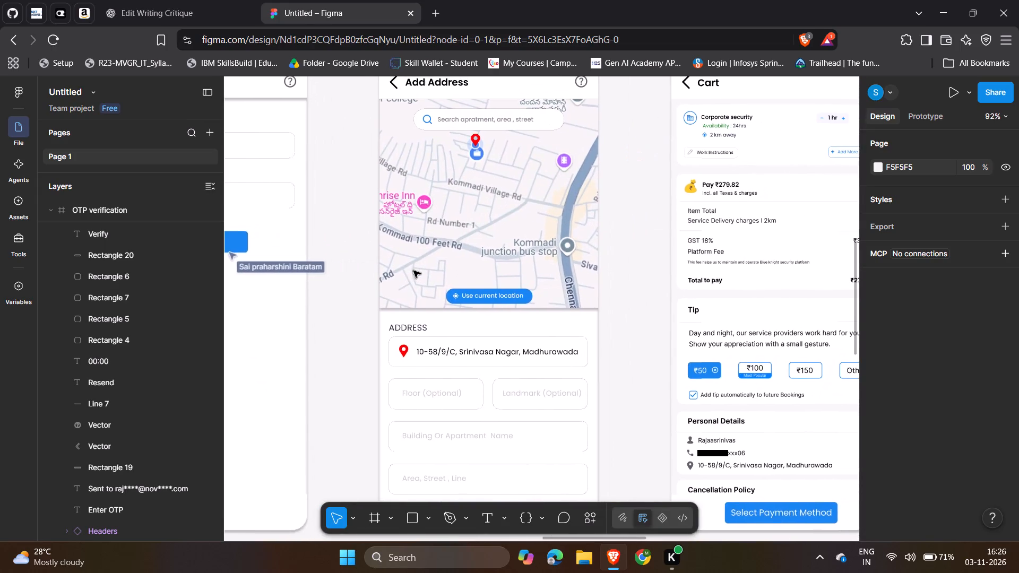
scroll(413, 271, "up", 1)
scroll(413, 271, "down", 1)
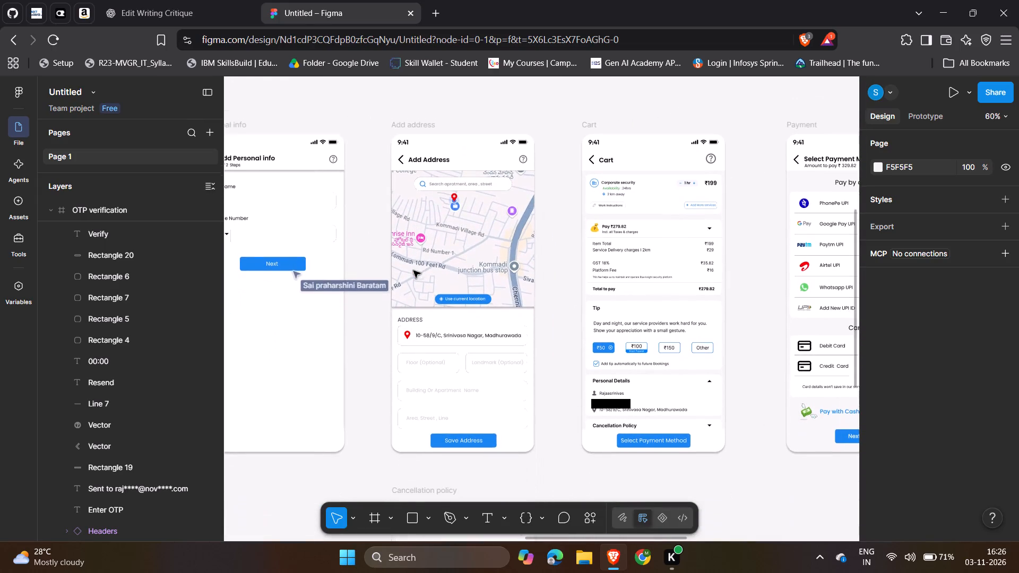
scroll(413, 271, "down", 1)
scroll(413, 271, "left", 1)
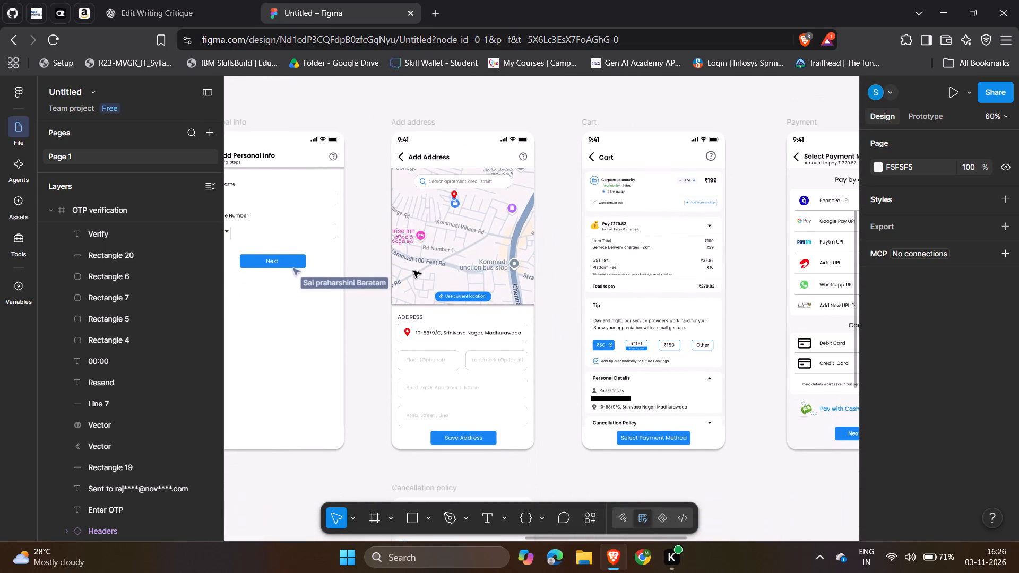
scroll(413, 271, "left", 4)
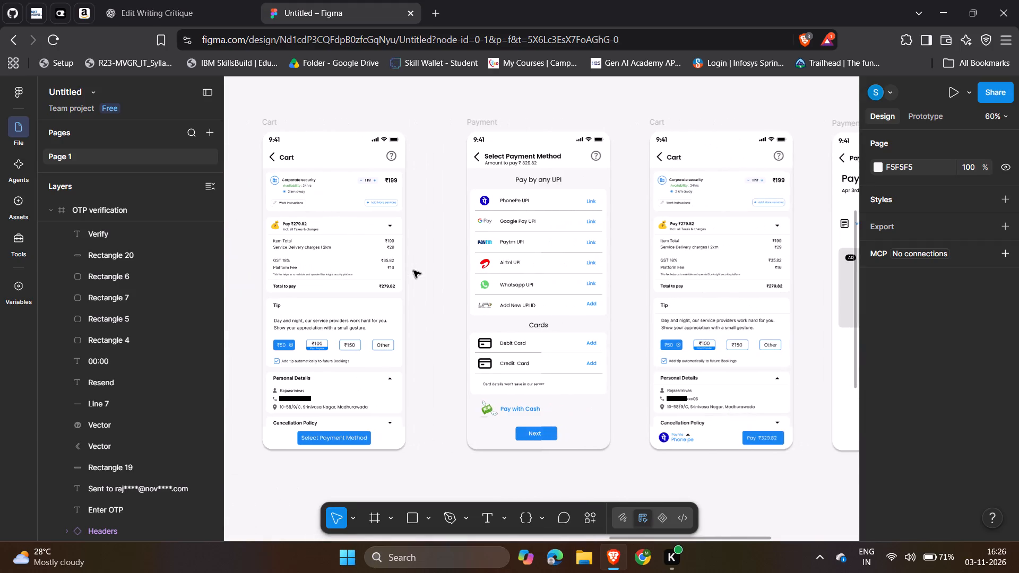
scroll(413, 271, "left", 3)
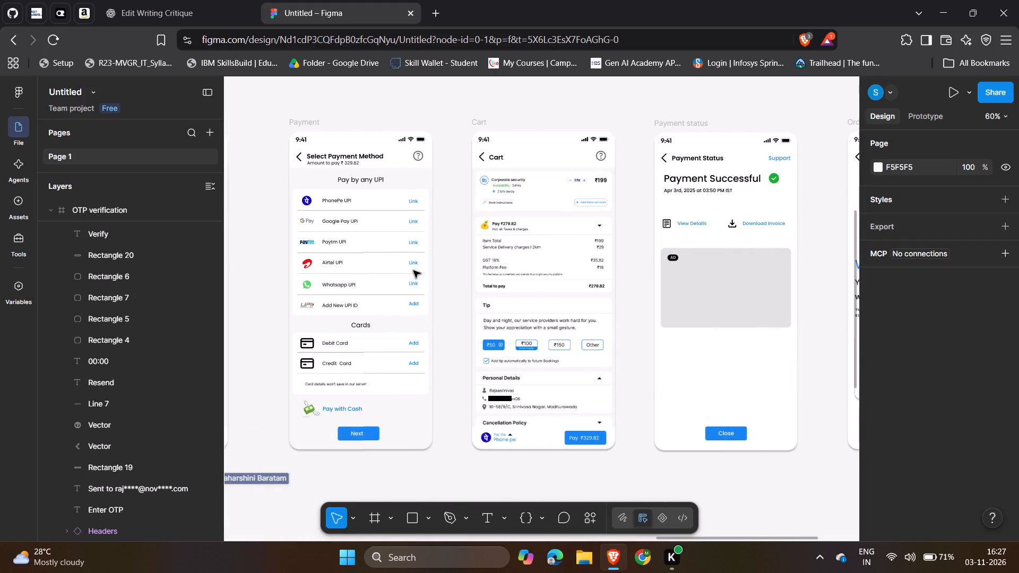
scroll(483, 276, "left", 2)
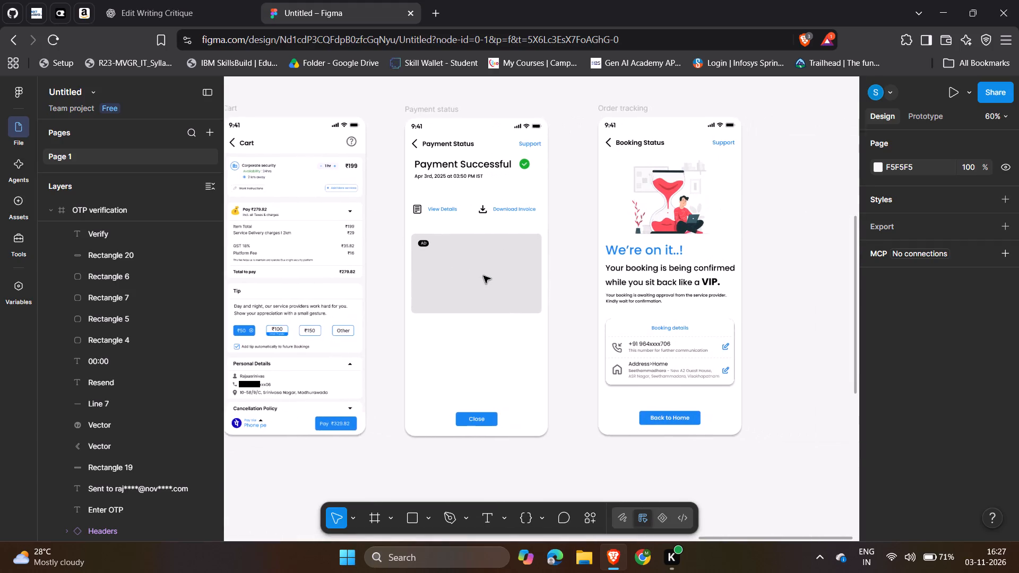
scroll(483, 276, "left", 1)
Examine the Cancellation policy screen below Add address, including its price breakdown, tip, personal details and cancellation fee sections.
scroll(483, 276, "down", 5)
scroll(483, 276, "right", 6)
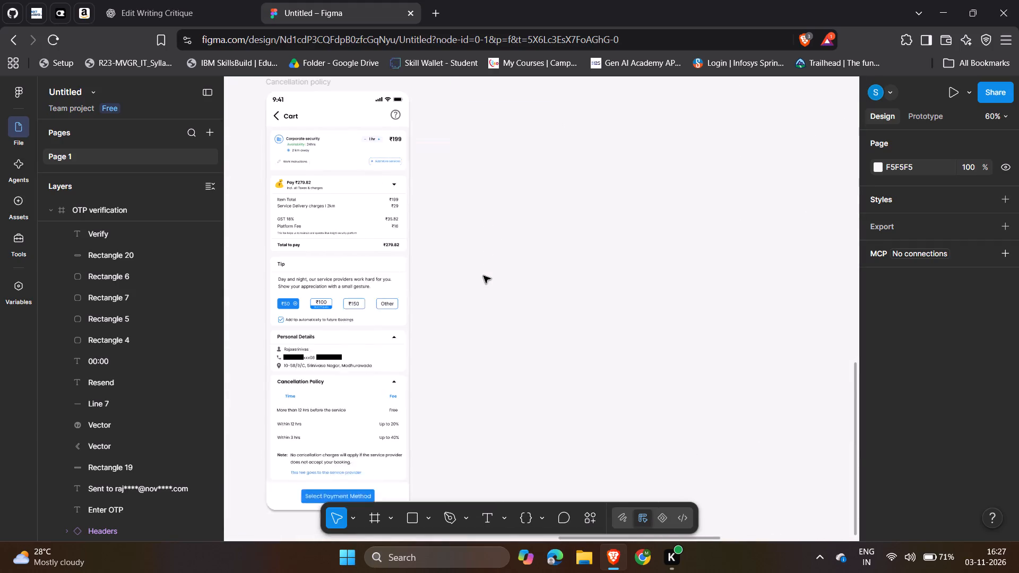
scroll(483, 276, "right", 1)
scroll(483, 276, "up", 1)
scroll(483, 276, "down", 3)
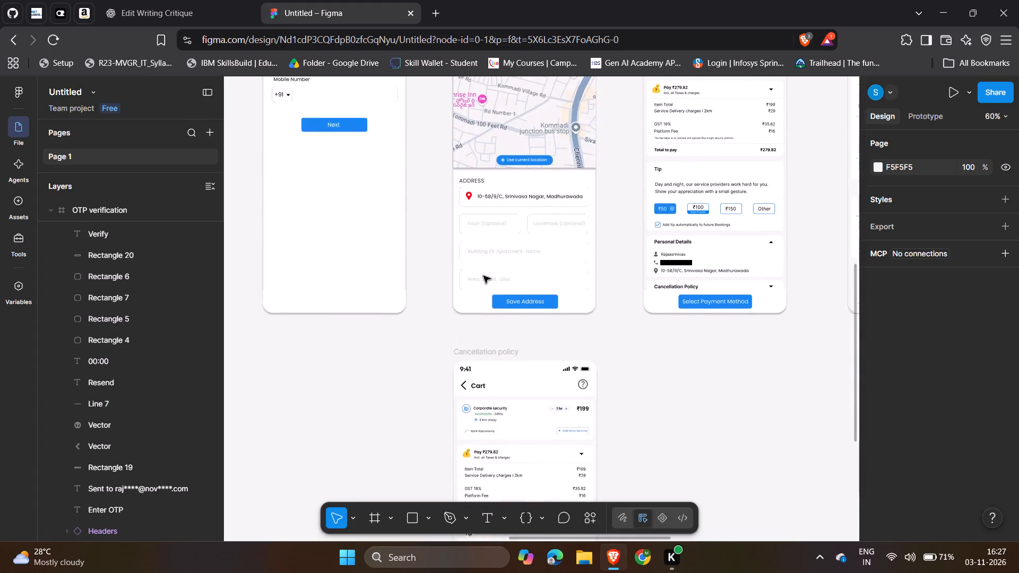
scroll(483, 276, "down", 5)
scroll(483, 276, "up", 3)
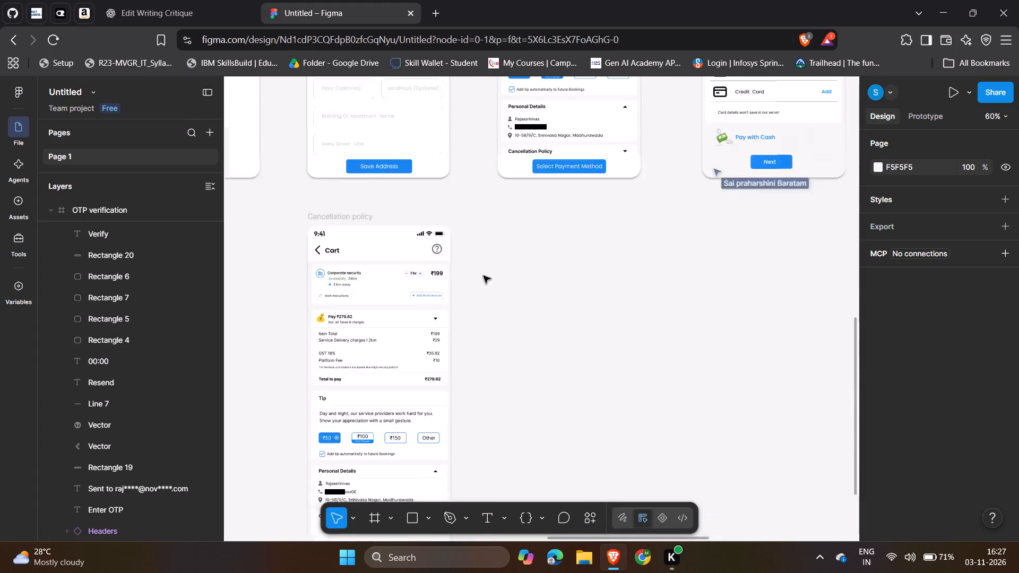
scroll(483, 276, "left", 5)
scroll(483, 276, "up", 1)
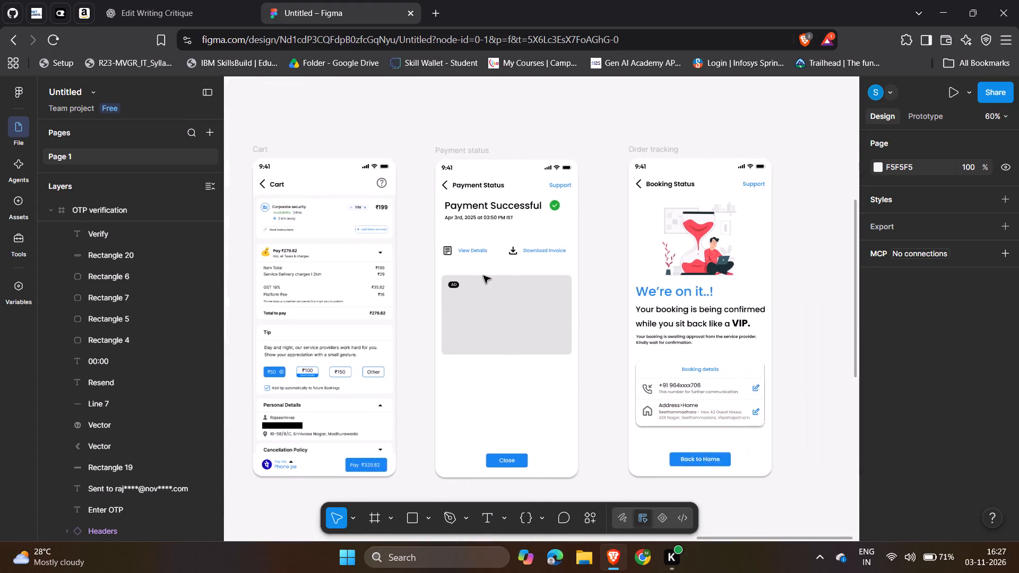
scroll(483, 276, "up", 1)
scroll(483, 276, "down", 4)
scroll(483, 276, "right", 5)
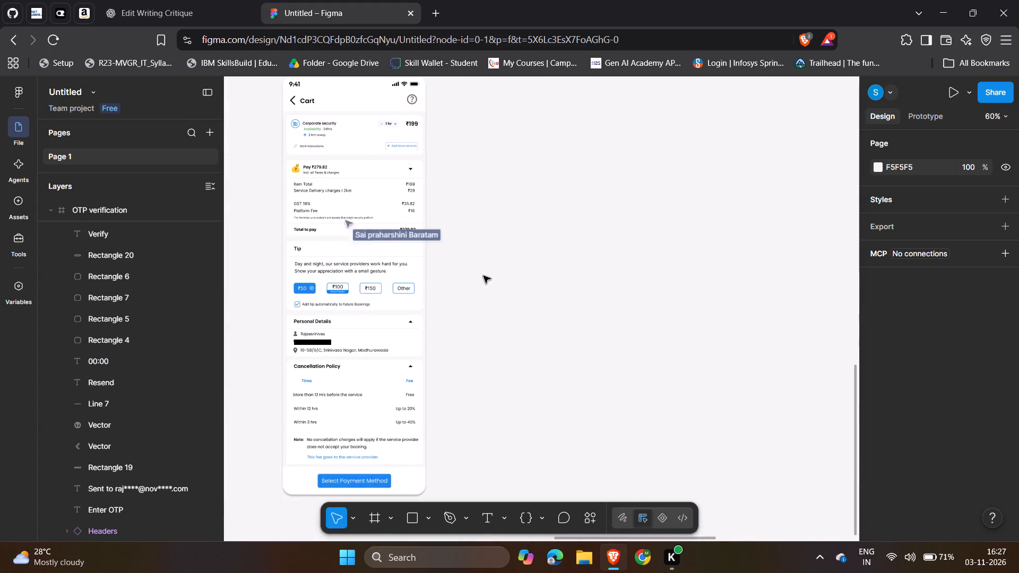
scroll(483, 276, "up", 1)
scroll(483, 276, "down", 1)
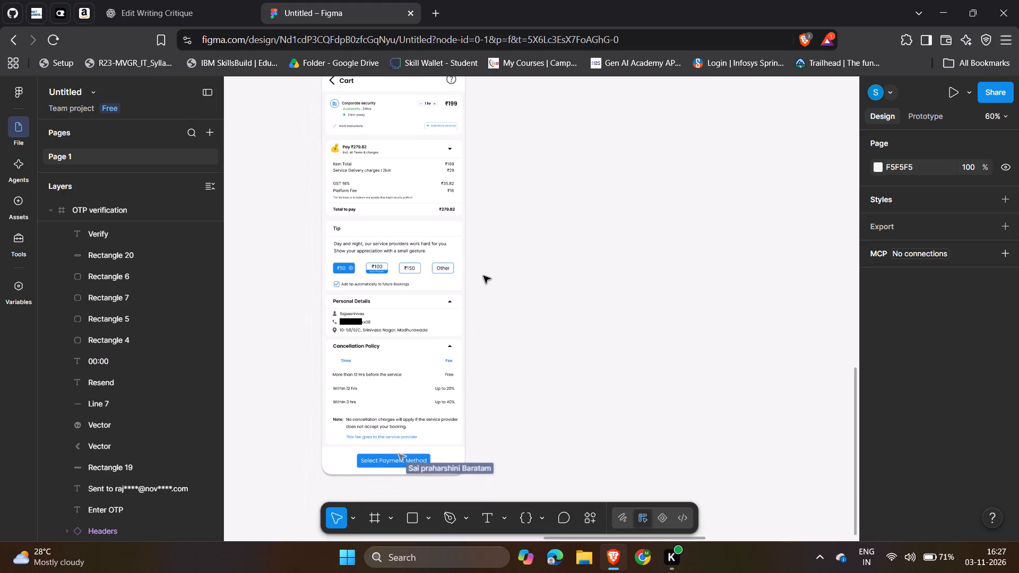
scroll(483, 276, "down", 1)
scroll(483, 276, "up", 1)
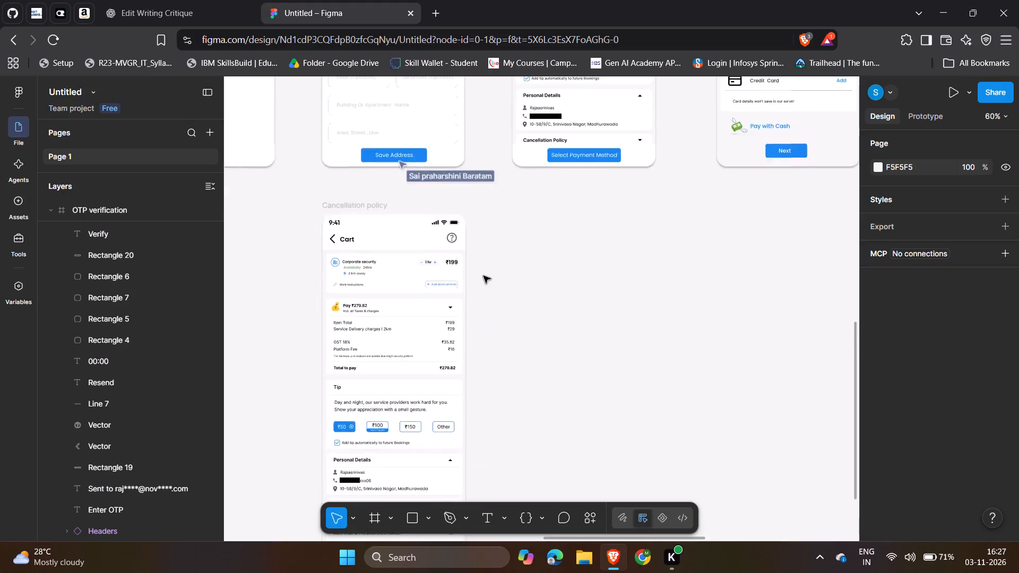
scroll(483, 276, "up", 1)
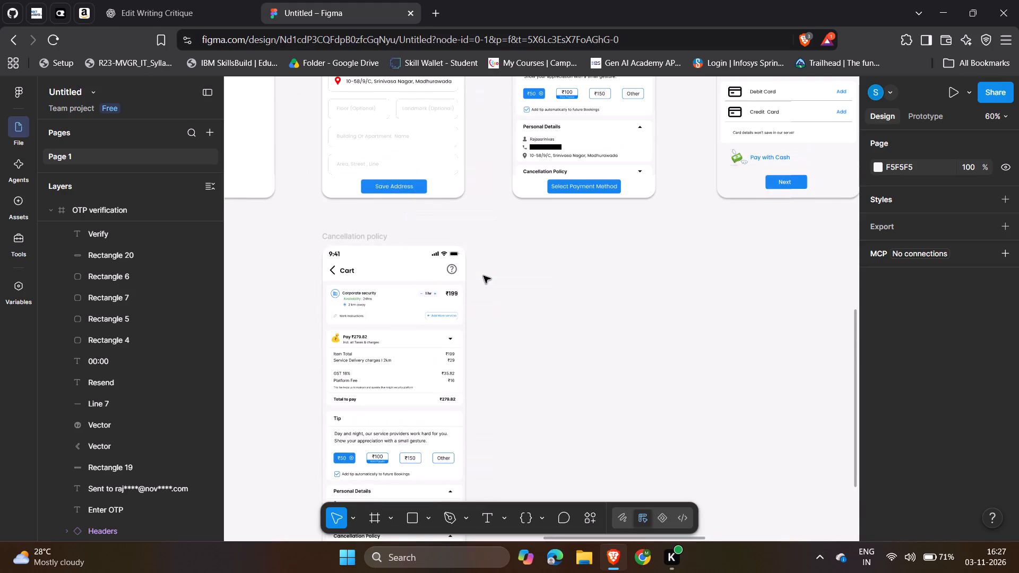
scroll(483, 276, "up", 2)
scroll(483, 276, "down", 3)
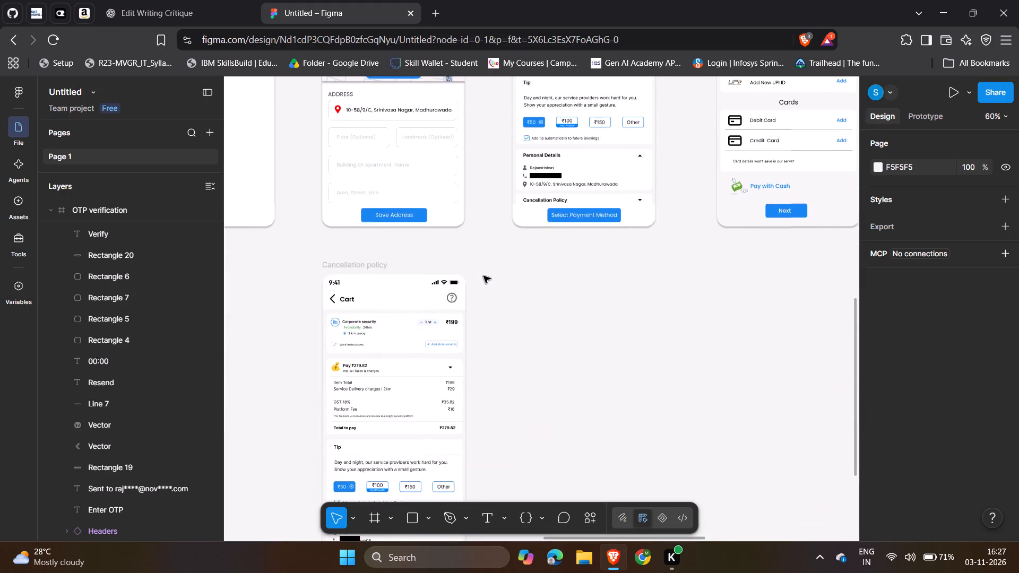
scroll(483, 276, "up", 3)
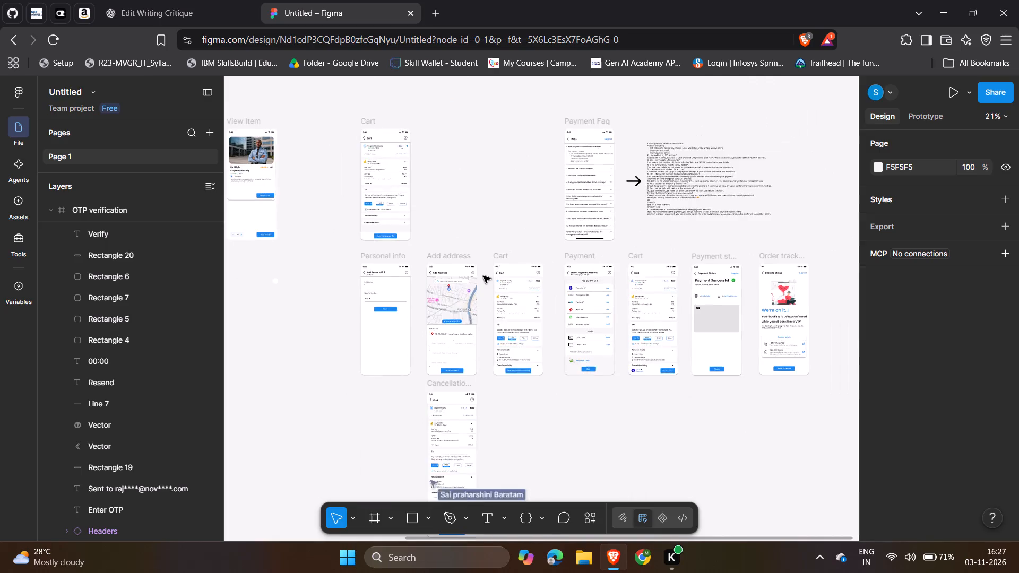
scroll(483, 276, "down", 1)
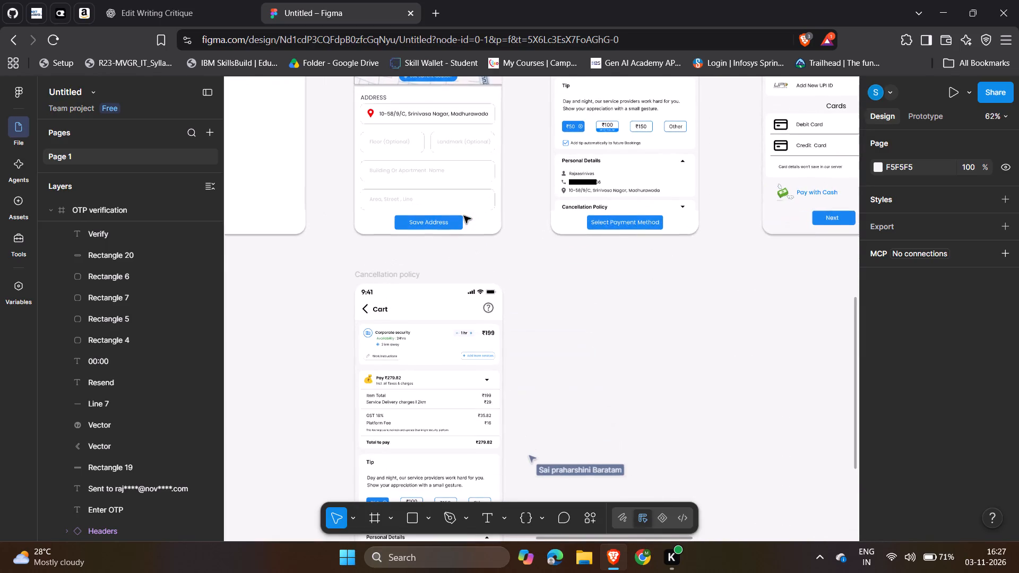
Examine the two Cart screens and the Payment method options, along with the Payment status and Order tracking screens.
scroll(464, 216, "up", 1)
scroll(464, 216, "left", 1)
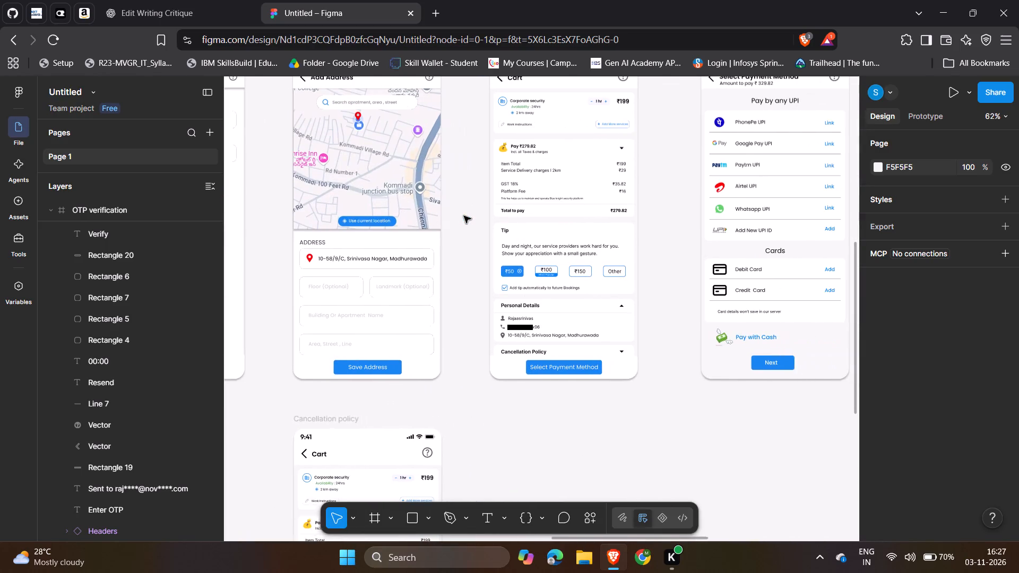
scroll(464, 216, "left", 1)
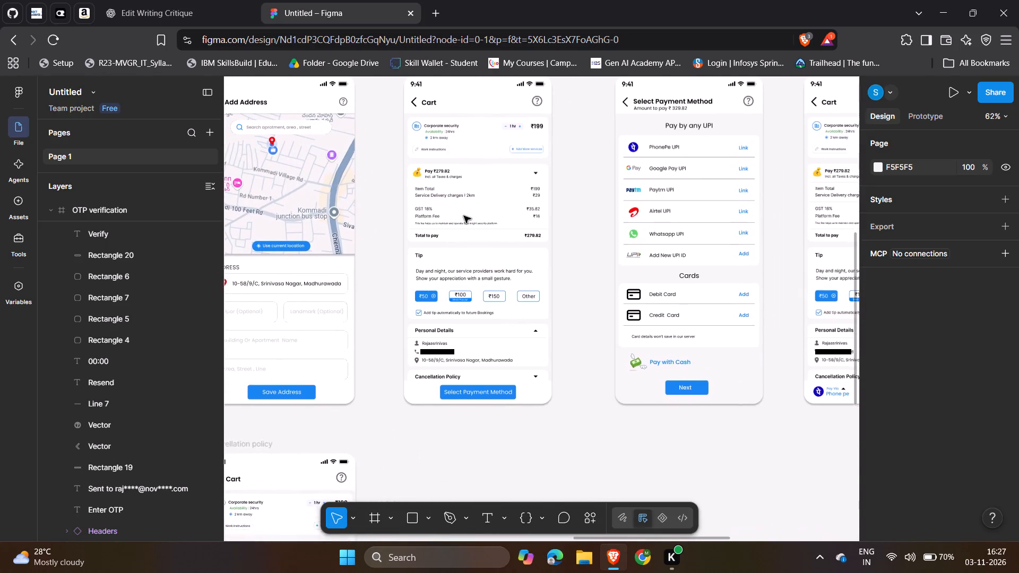
scroll(464, 216, "left", 2)
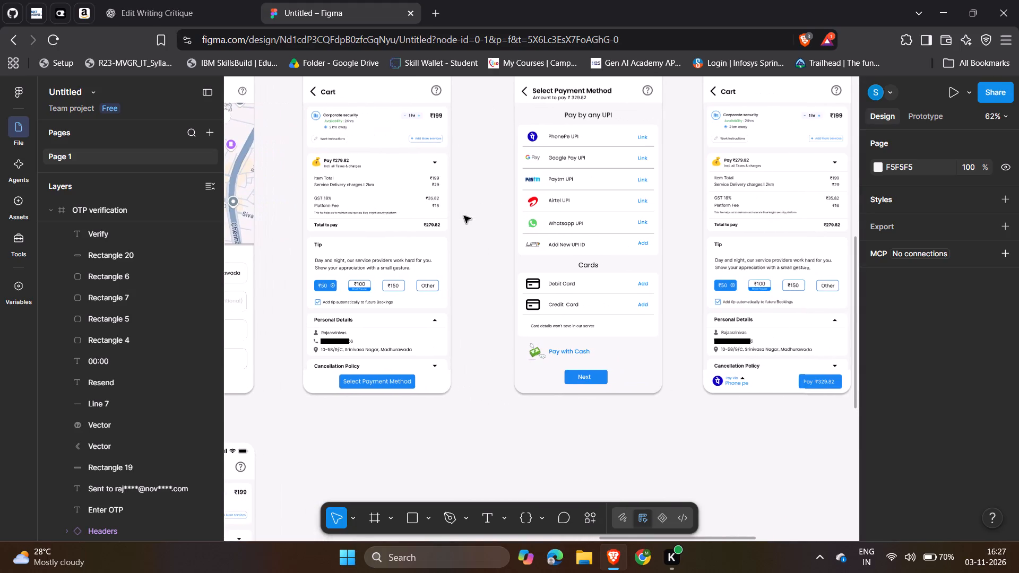
scroll(464, 216, "left", 1)
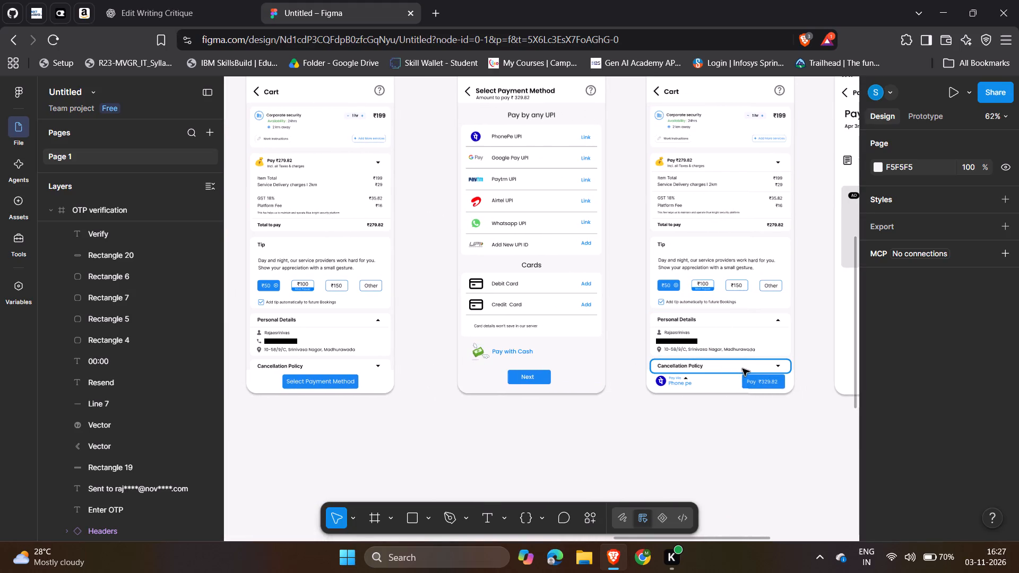
scroll(742, 369, "up", 1)
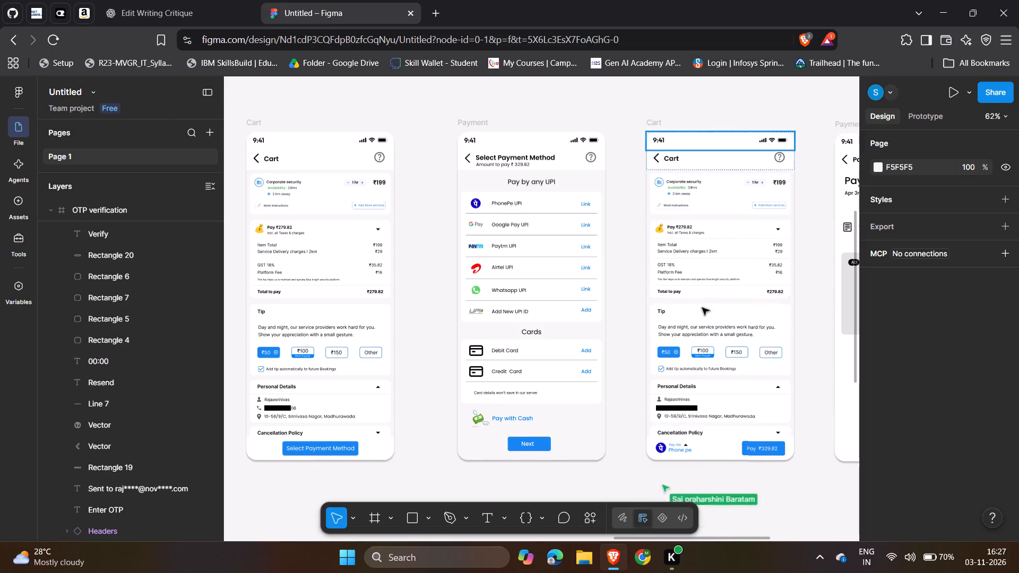
scroll(701, 357, "down", 3)
scroll(701, 357, "up", 2)
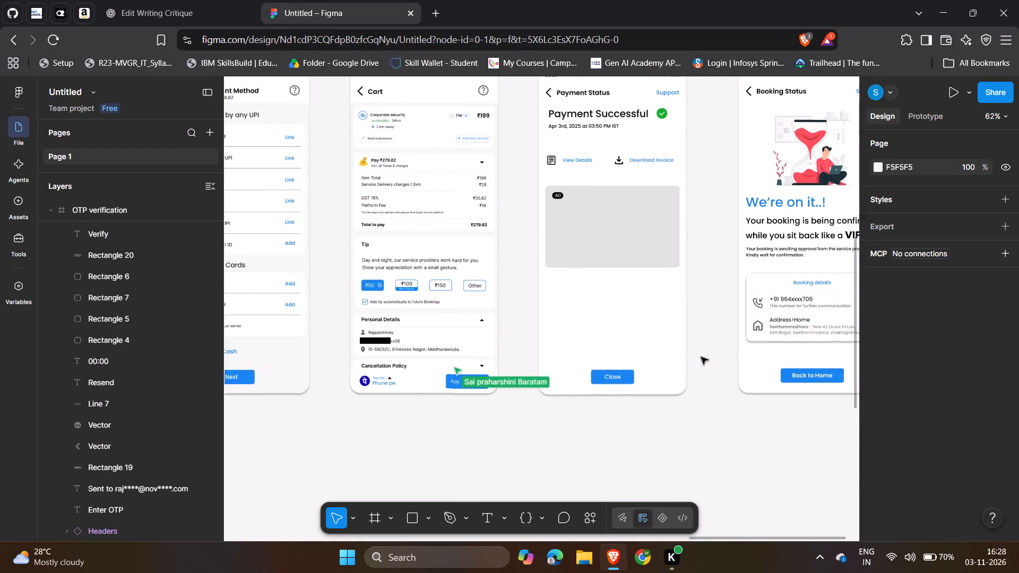
scroll(701, 357, "up", 4)
scroll(701, 357, "down", 4)
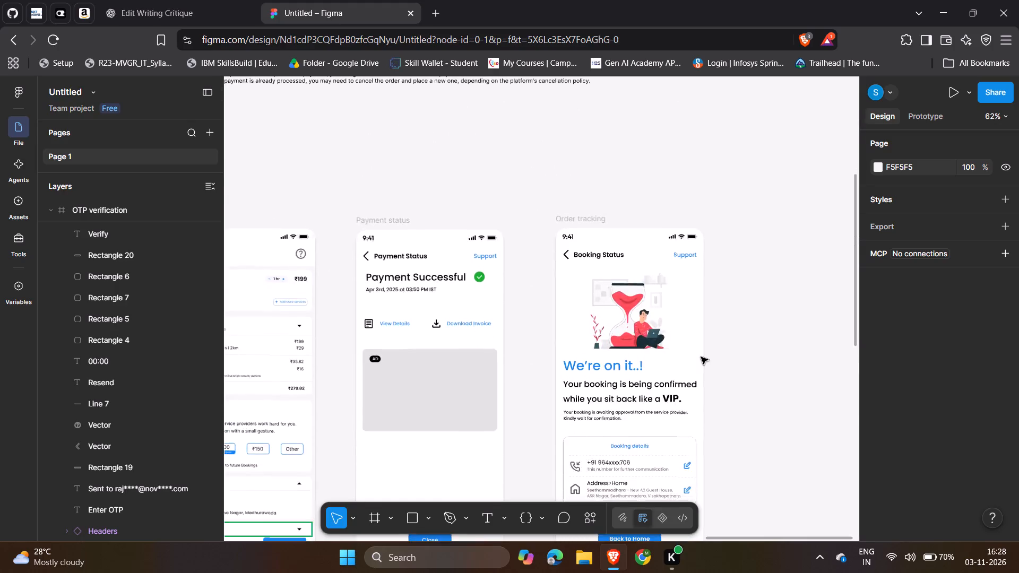
scroll(701, 357, "down", 1)
scroll(701, 357, "up", 1)
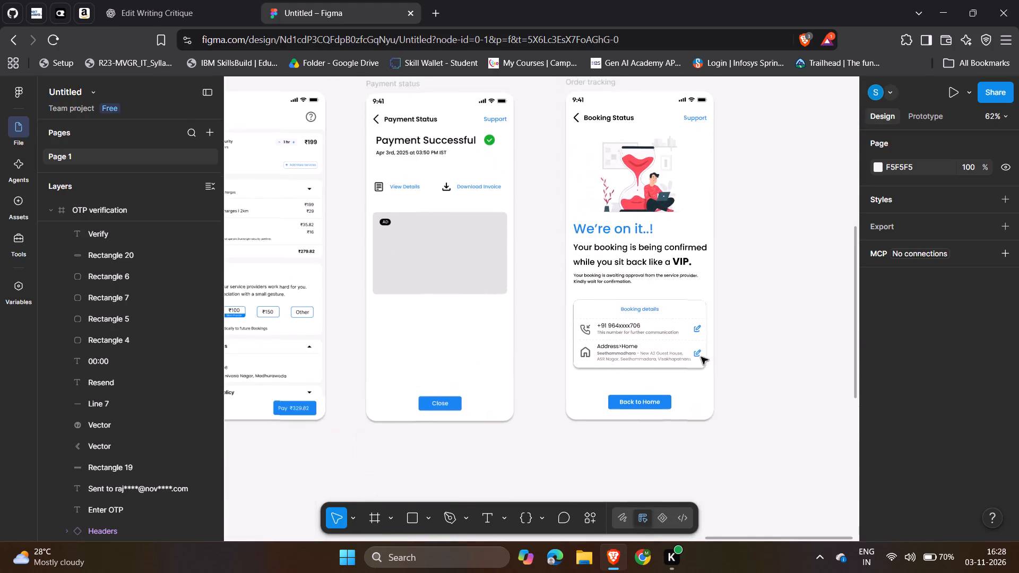
scroll(701, 357, "right", 2)
Examine the Payment Faq screen alongside its source question text, and its placement relative to the Cart and payment screens.
scroll(701, 357, "up", 4)
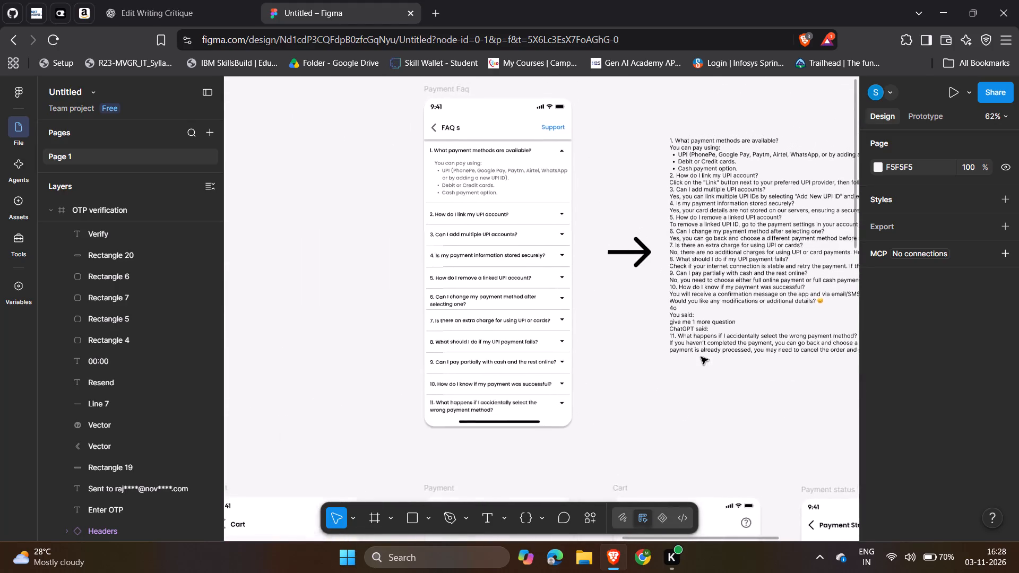
scroll(701, 357, "up", 1)
scroll(624, 304, "left", 1)
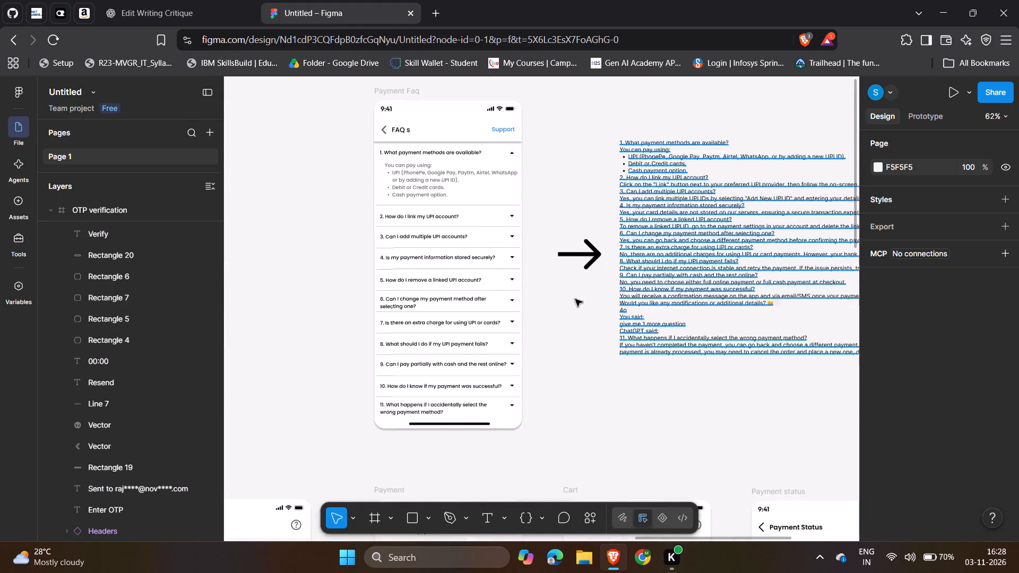
scroll(635, 324, "down", 1)
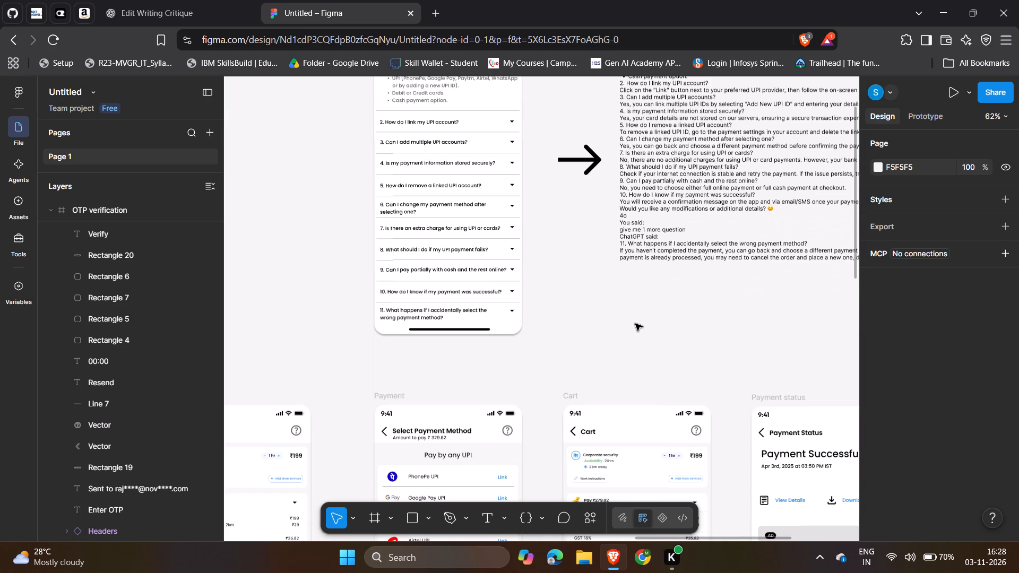
scroll(635, 324, "right", 1)
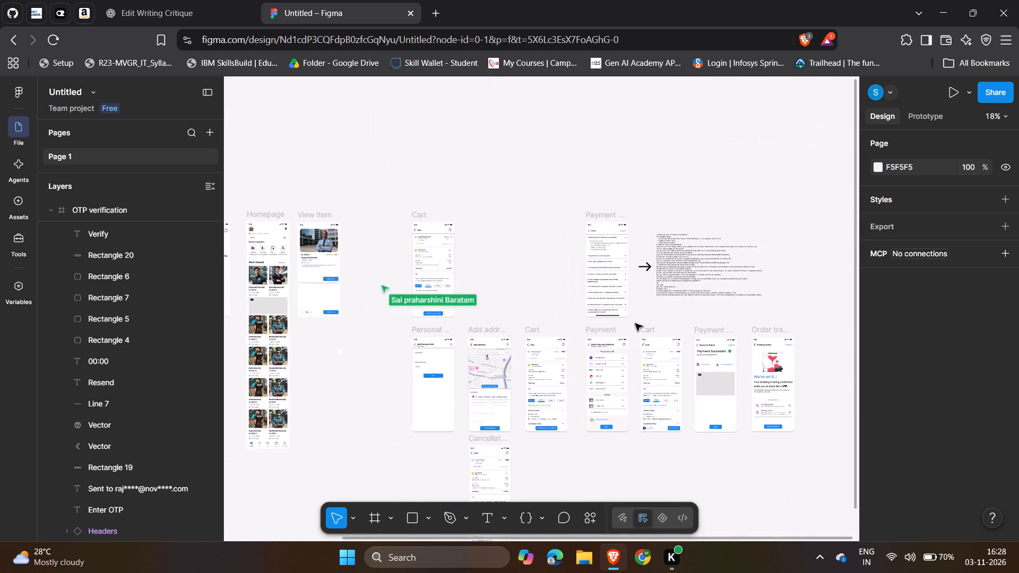
scroll(635, 324, "right", 1)
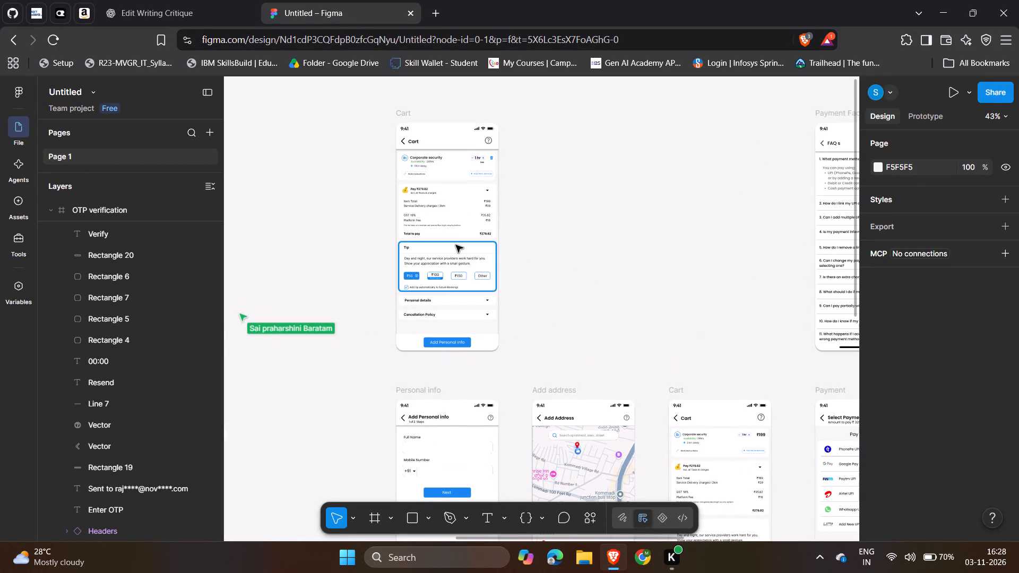
scroll(580, 243, "left", 1)
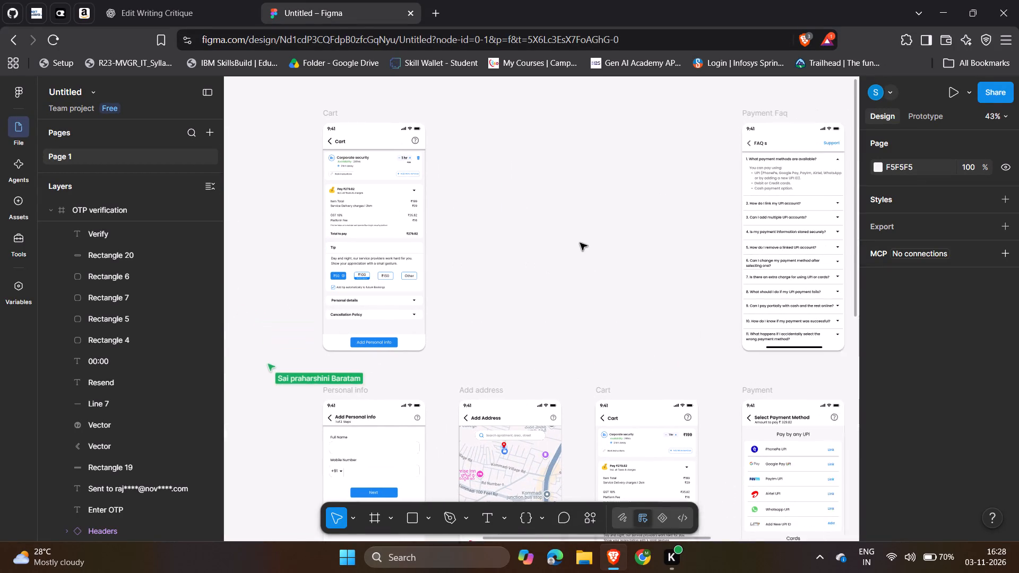
scroll(580, 243, "left", 2)
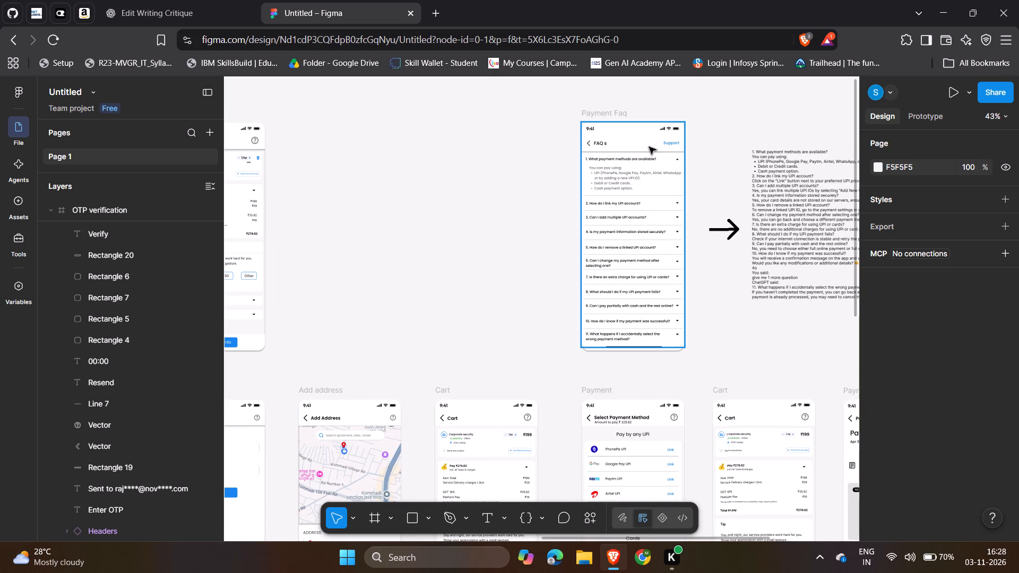
scroll(668, 152, "left", 1)
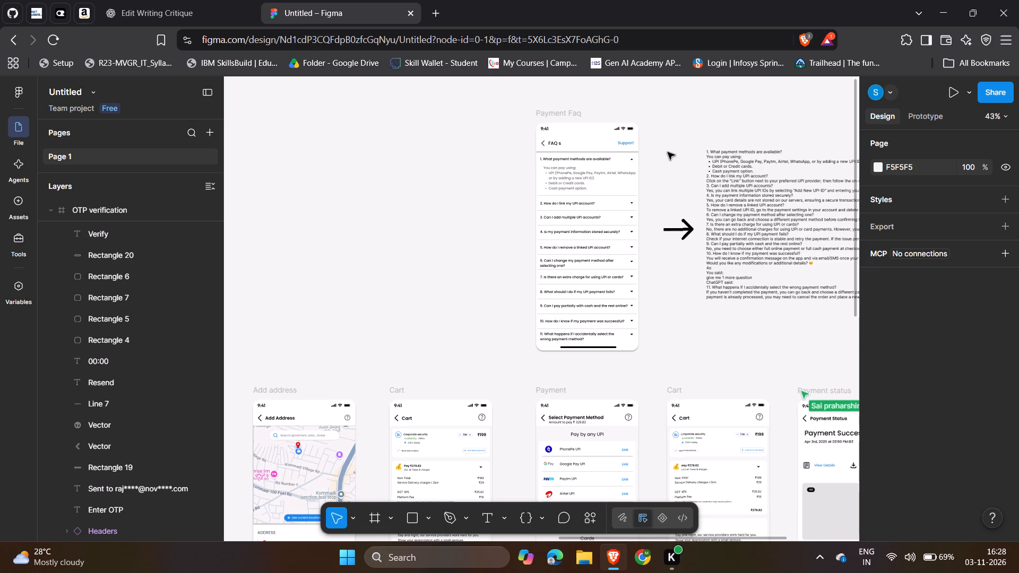
scroll(653, 138, "left", 2)
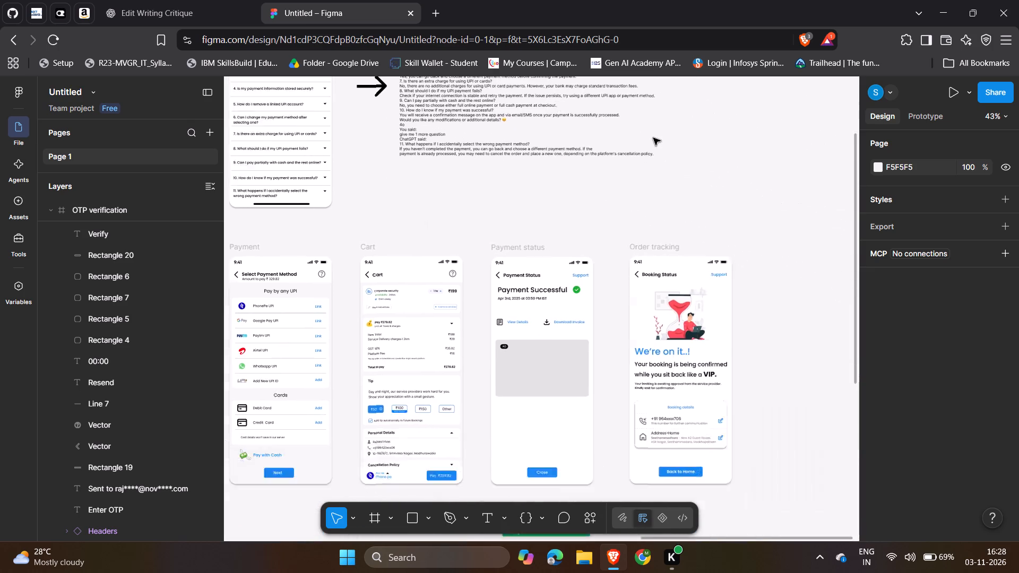
Examine the screens from Payment back to the Homepage listings, including how all the screens are laid out overall.
scroll(653, 138, "left", 2)
scroll(653, 138, "right", 6)
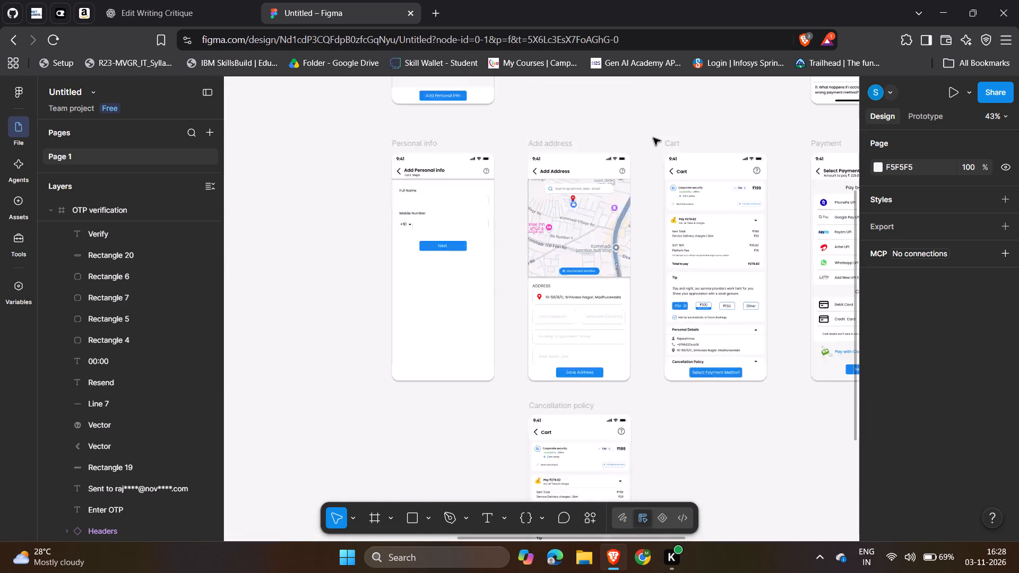
scroll(653, 138, "right", 3)
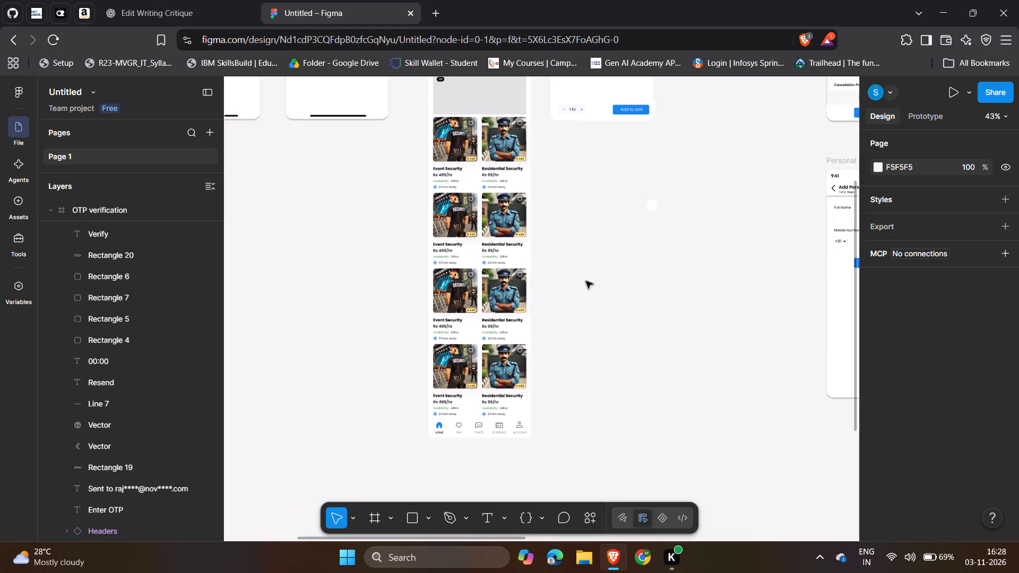
scroll(584, 283, "up", 1)
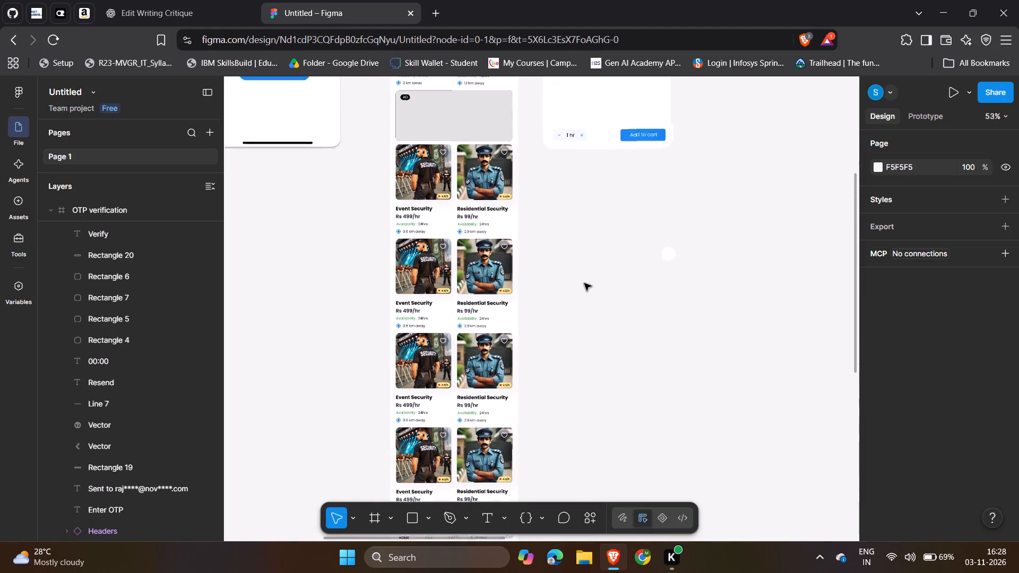
scroll(584, 283, "up", 2)
scroll(584, 283, "down", 1)
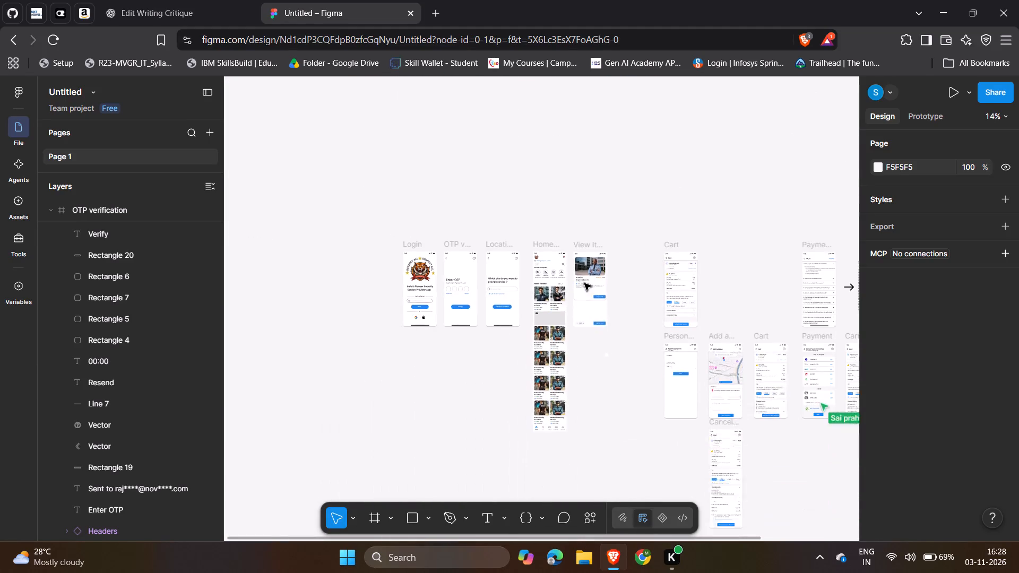
scroll(584, 283, "down", 1)
Examine the Payment screen's UPI and card options beside the Cart screens, and the Payment Faq screen above them.
scroll(572, 290, "left", 2)
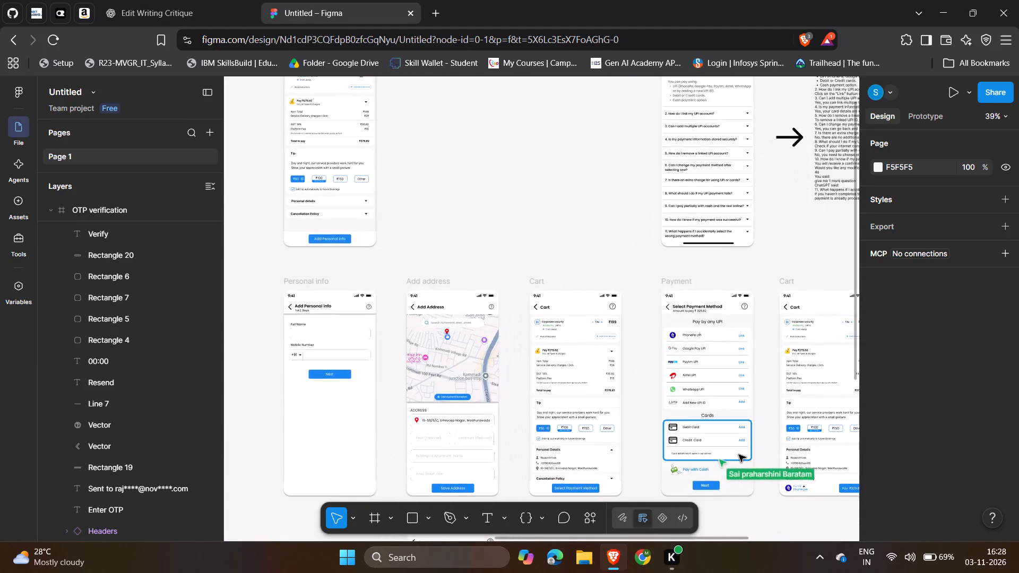
scroll(739, 455, "down", 2)
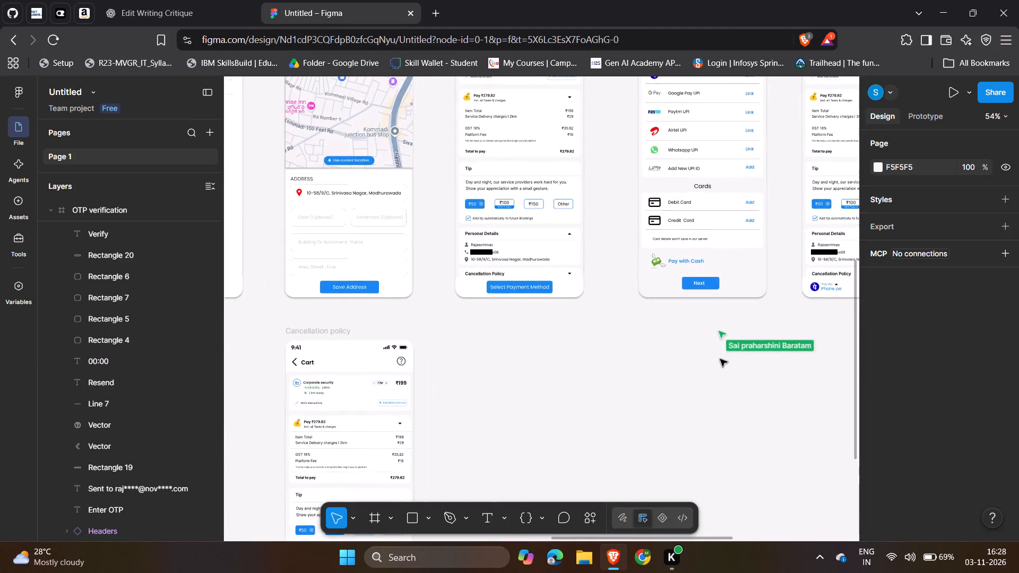
scroll(720, 359, "up", 1)
scroll(720, 359, "left", 1)
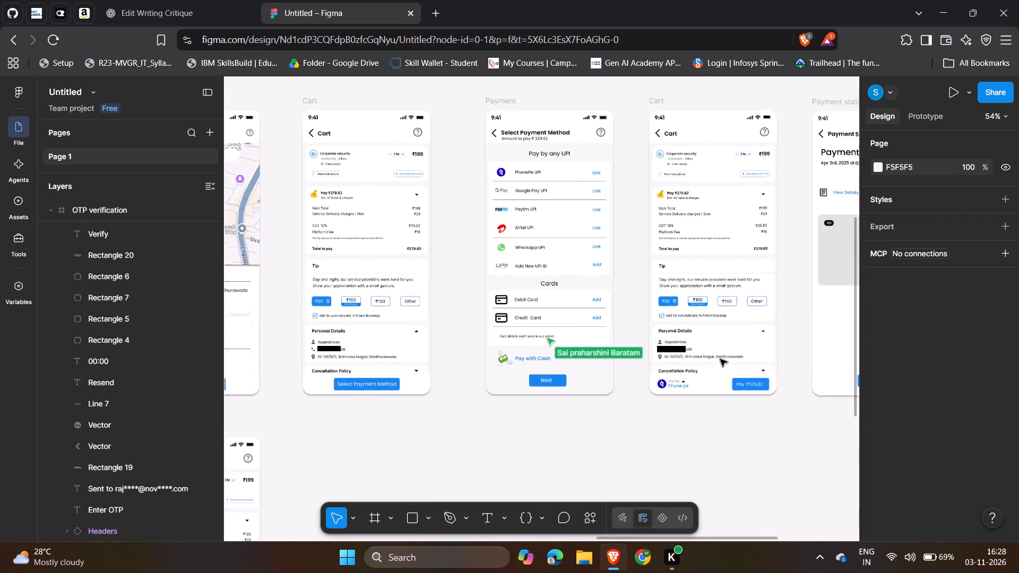
scroll(720, 359, "left", 3)
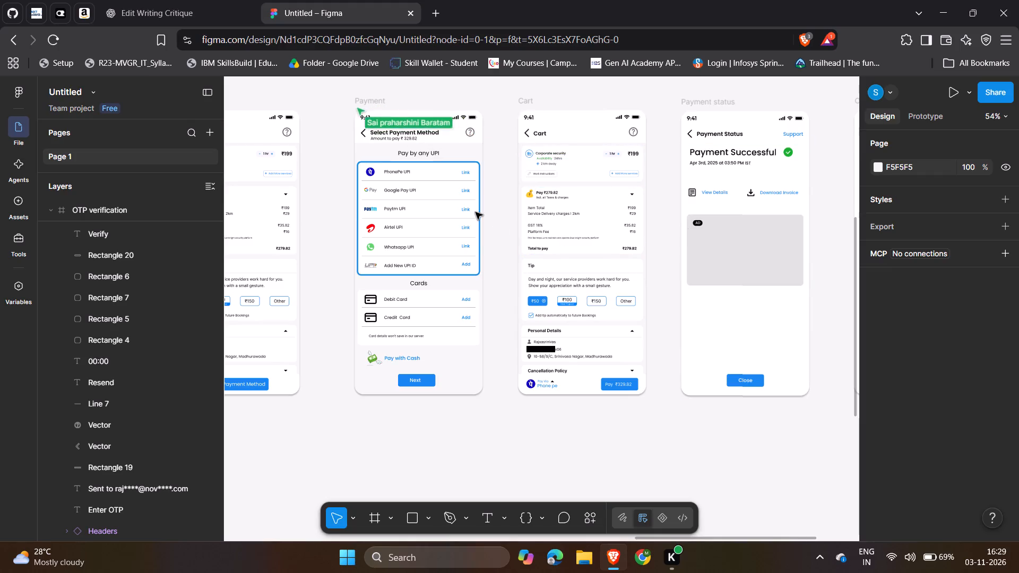
scroll(476, 212, "right", 2)
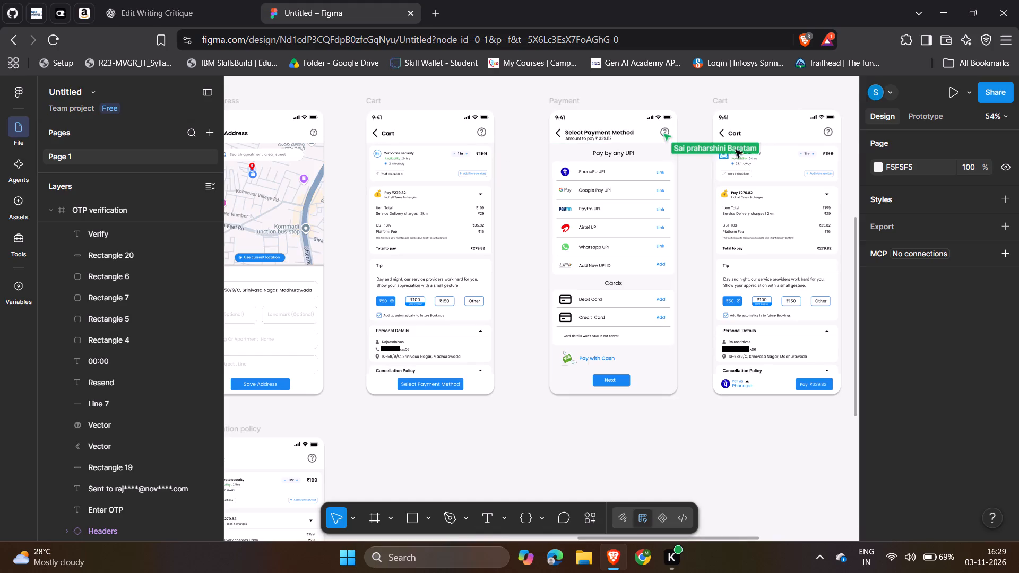
scroll(739, 152, "up", 2)
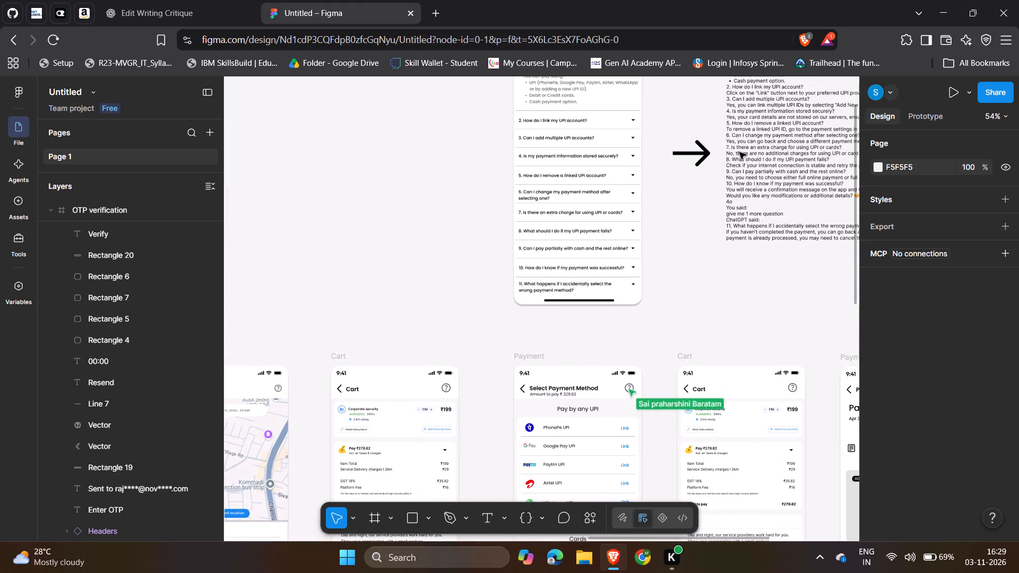
scroll(739, 152, "up", 1)
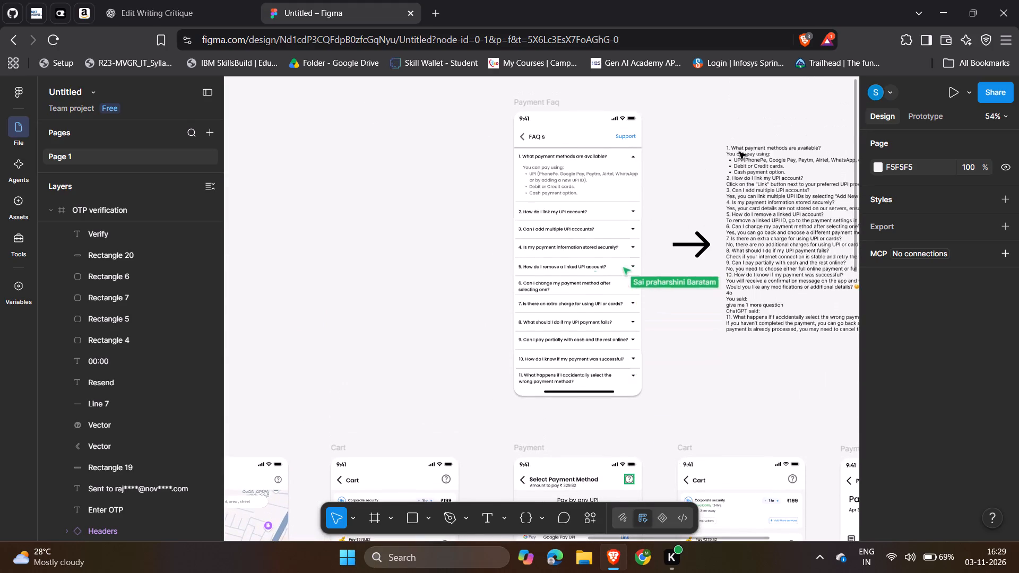
scroll(739, 152, "up", 1)
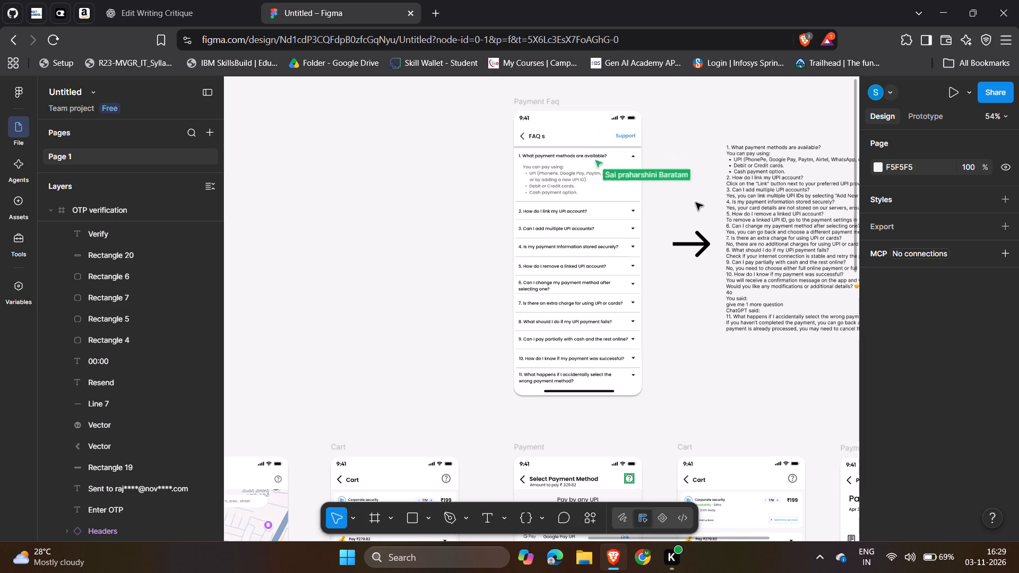
Inspect the nested layers of the Payment Faq screen down to the question 5 text about removing a linked UPI account.
left_click(569, 159)
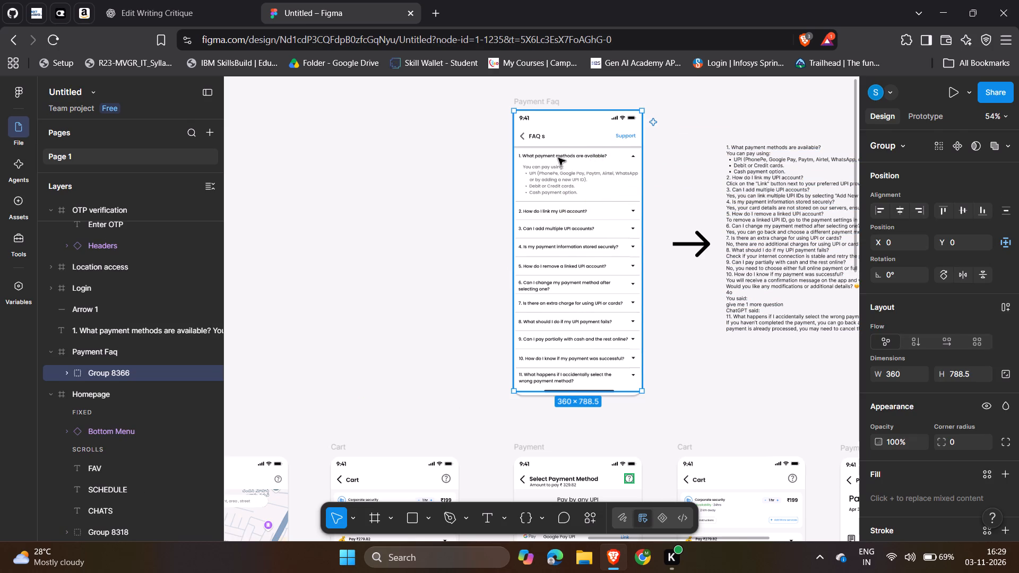
left_click(558, 158)
left_click(558, 158)
double_click(543, 289)
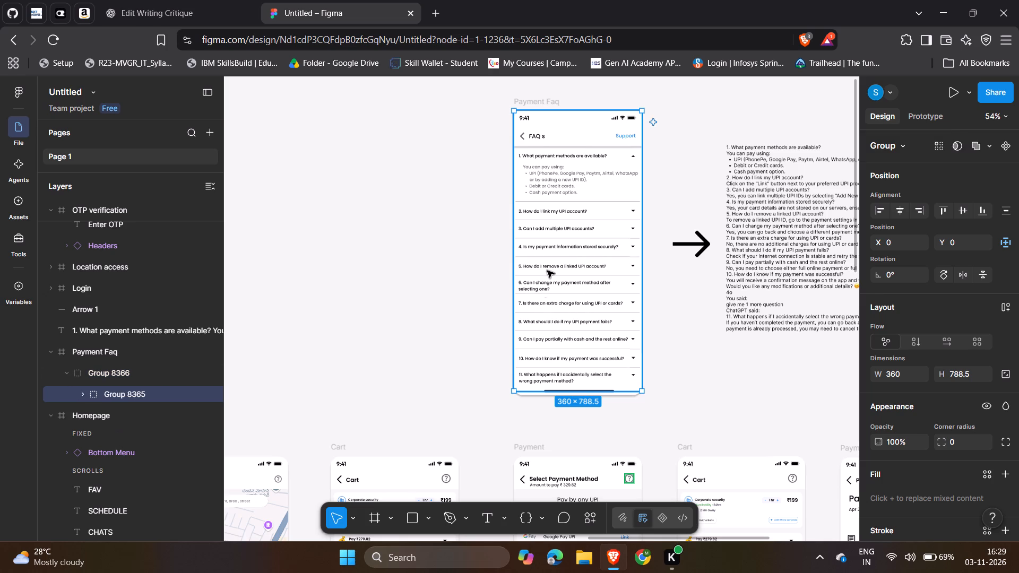
left_click(548, 265)
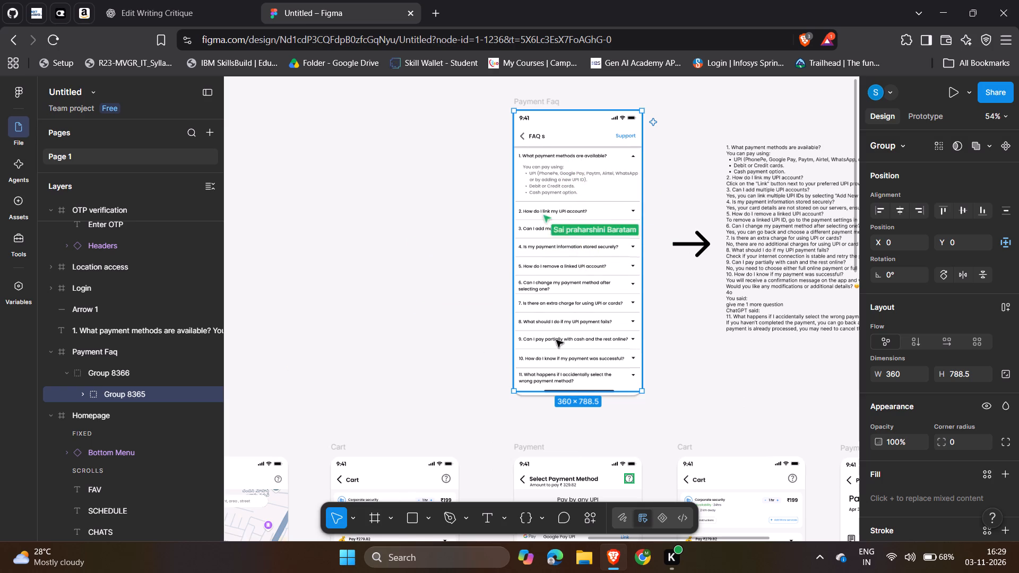
double_click(554, 274)
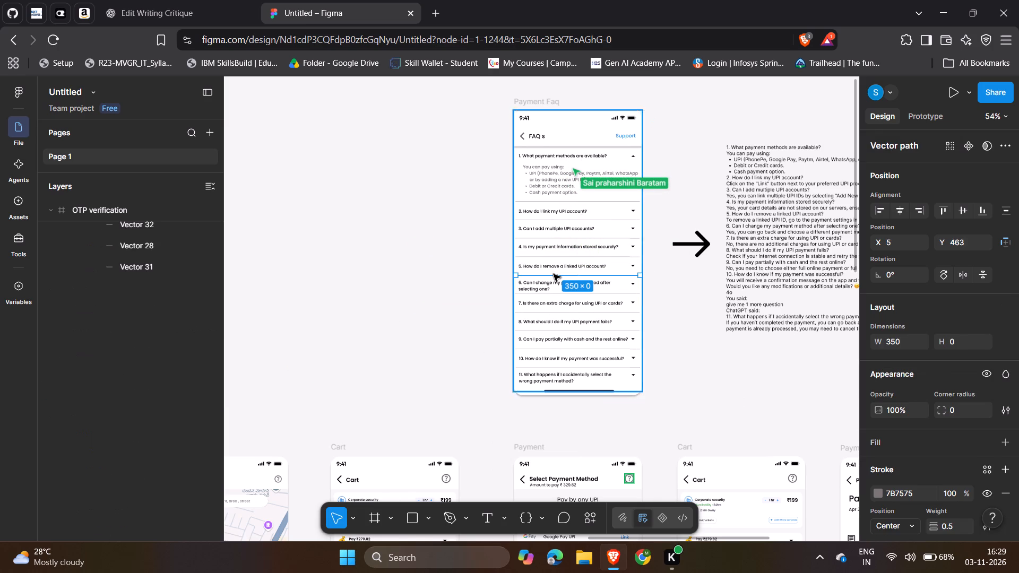
left_click(551, 268)
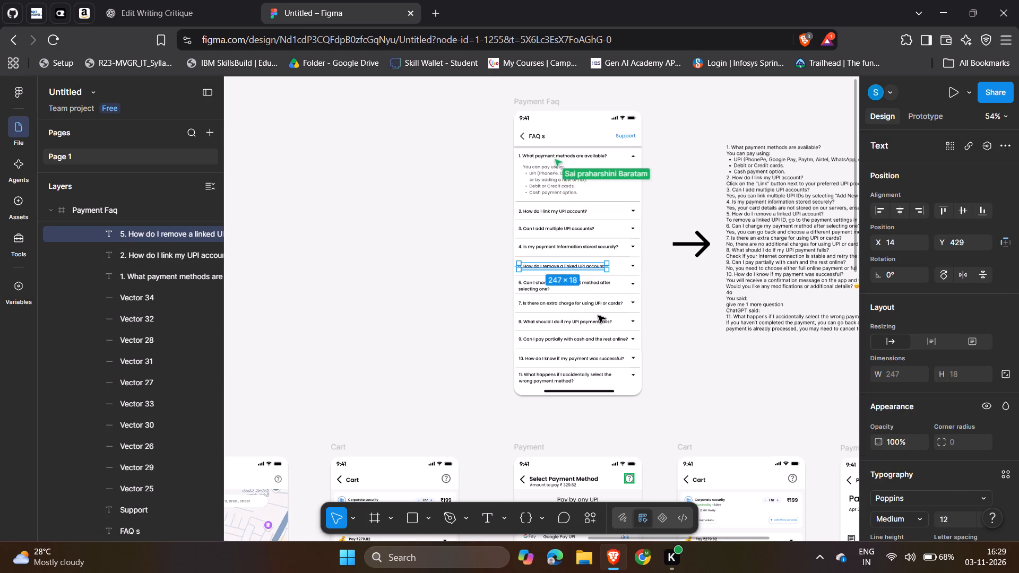
left_click(715, 132)
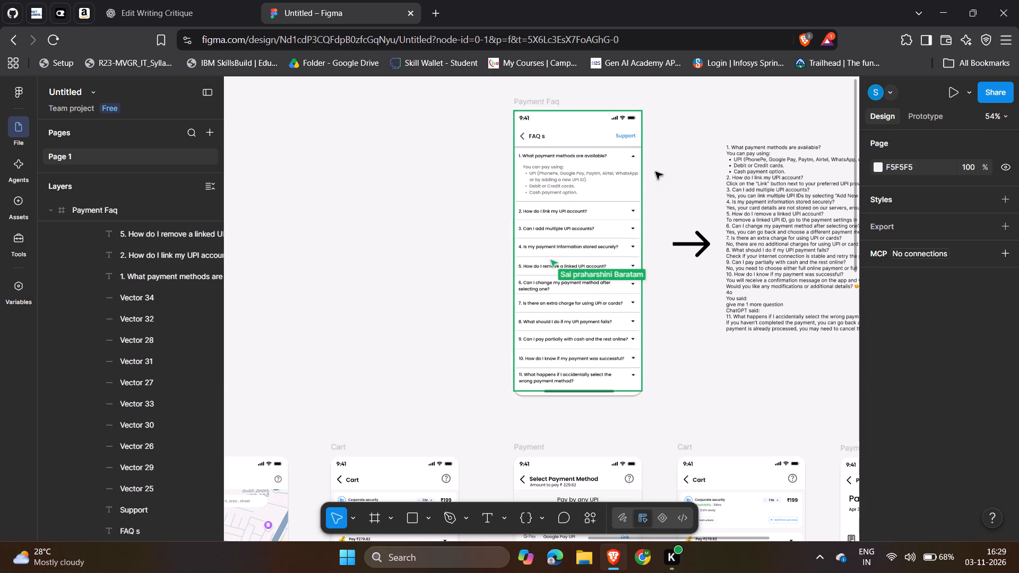
Examine the Payment Faq screen with its source question text, and the Payment, Cart and Payment status screens below.
scroll(736, 207, "down", 2)
scroll(736, 207, "left", 1)
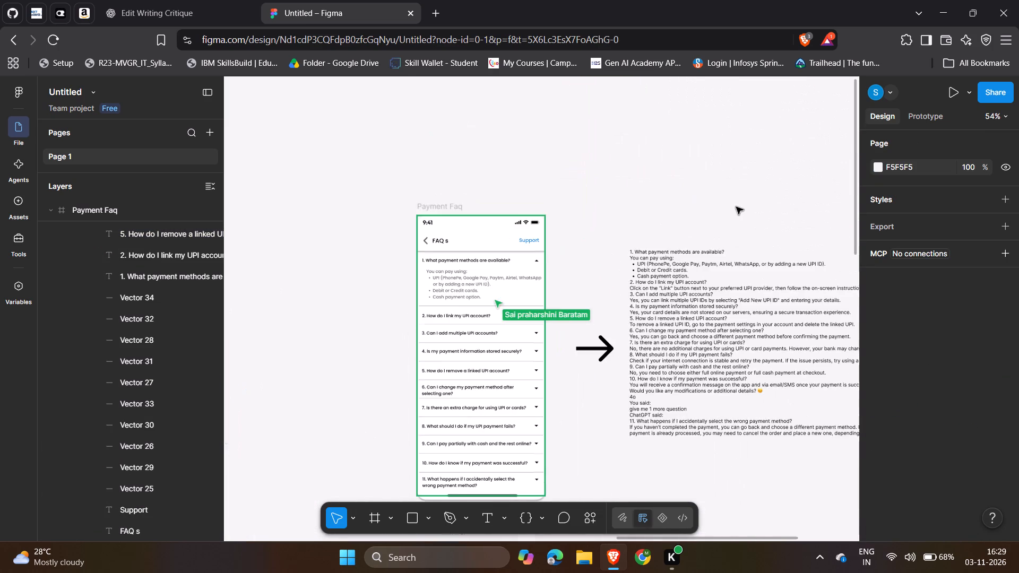
scroll(736, 207, "left", 1)
scroll(736, 207, "down", 7)
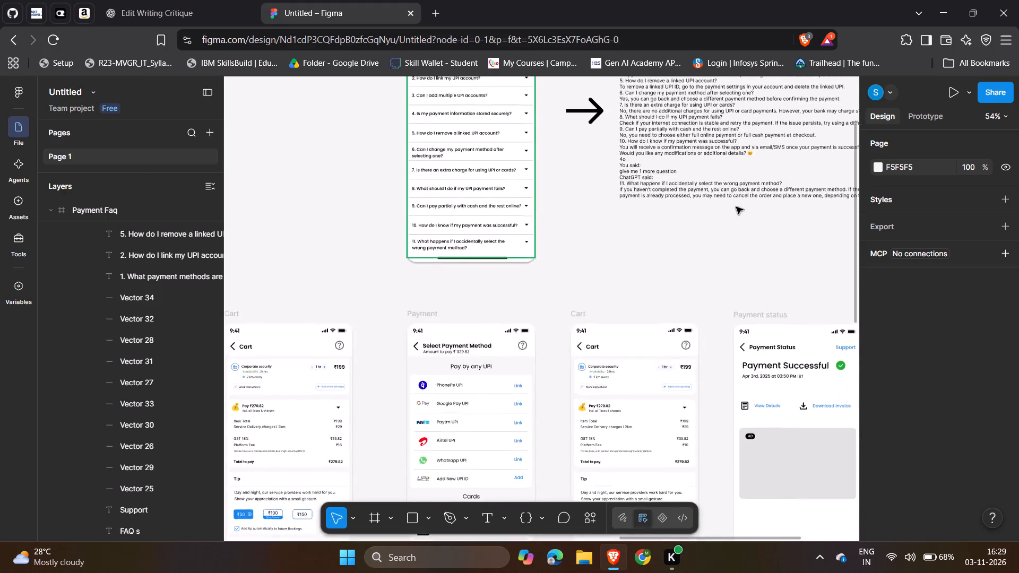
scroll(736, 207, "down", 1)
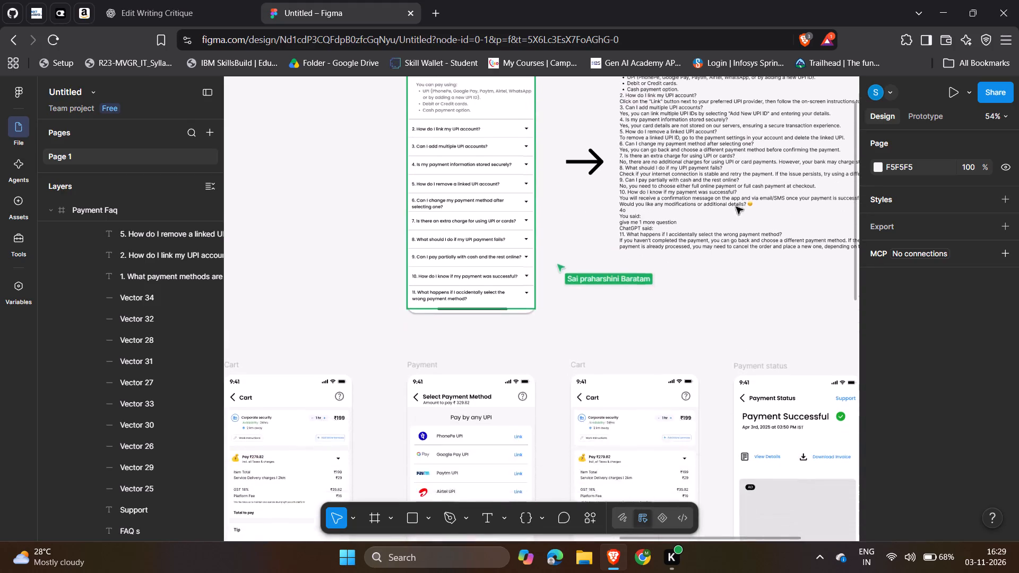
scroll(736, 207, "down", 3)
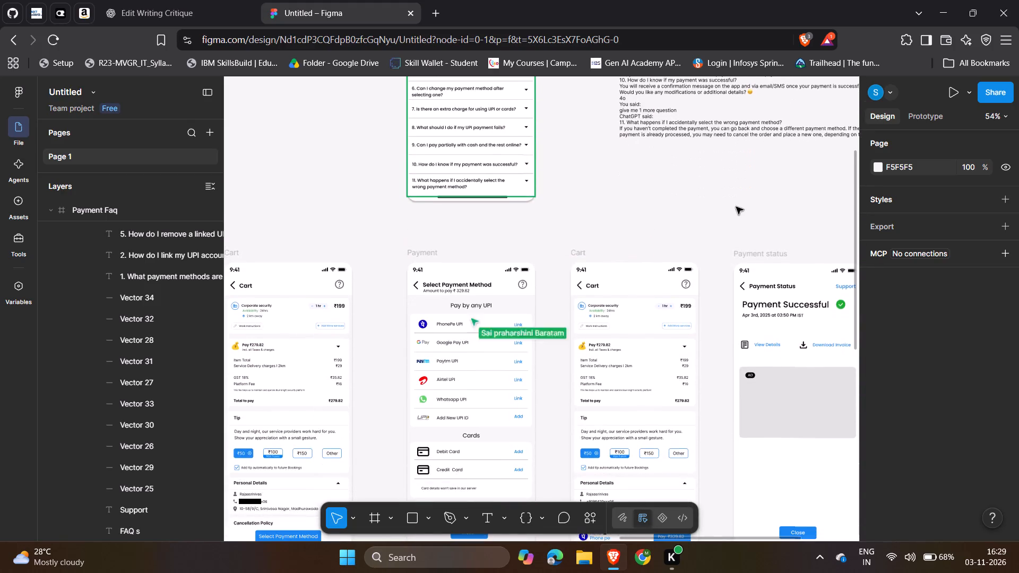
scroll(736, 207, "down", 1)
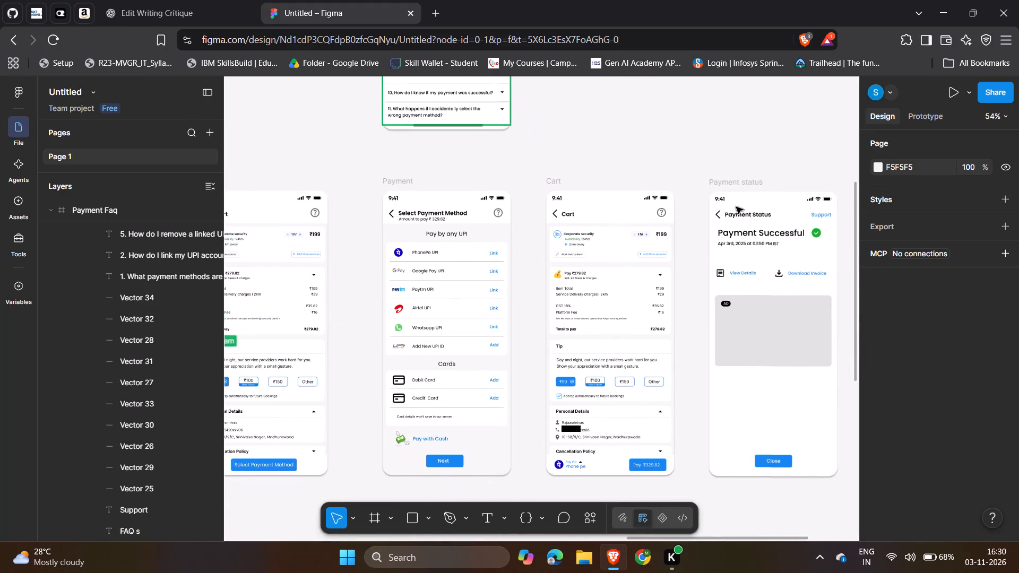
scroll(736, 207, "down", 2)
scroll(736, 207, "right", 1)
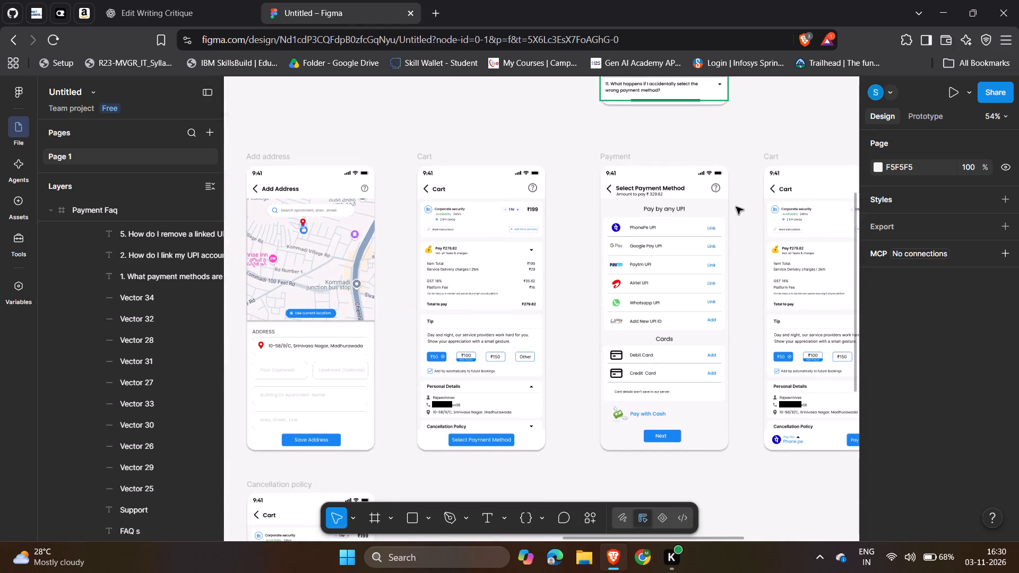
Examine the Add address, Cart and Payment screens in relation to the Payment Faq screen above them.
scroll(736, 207, "up", 3)
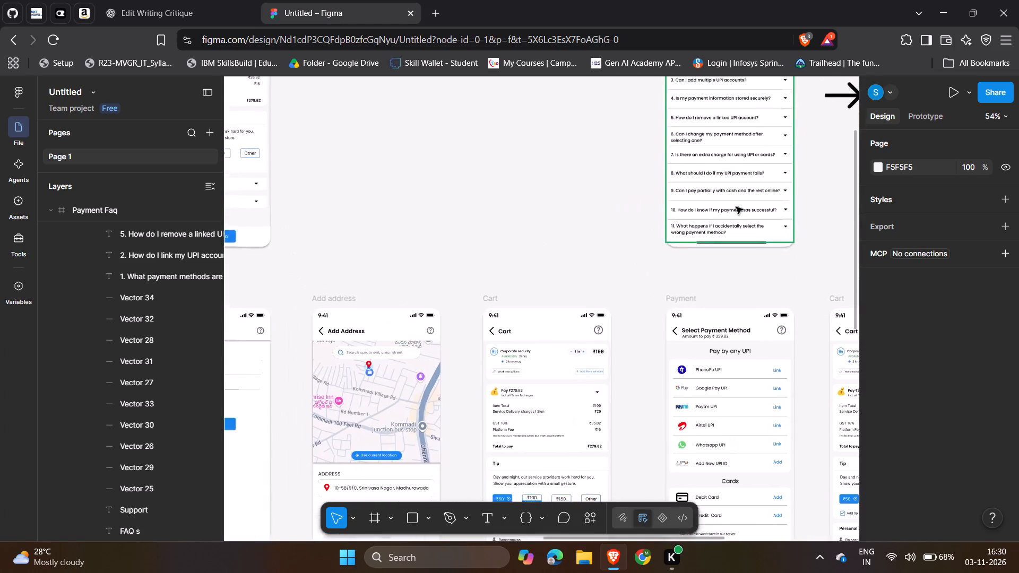
scroll(736, 207, "up", 2)
scroll(736, 207, "left", 2)
scroll(736, 207, "down", 2)
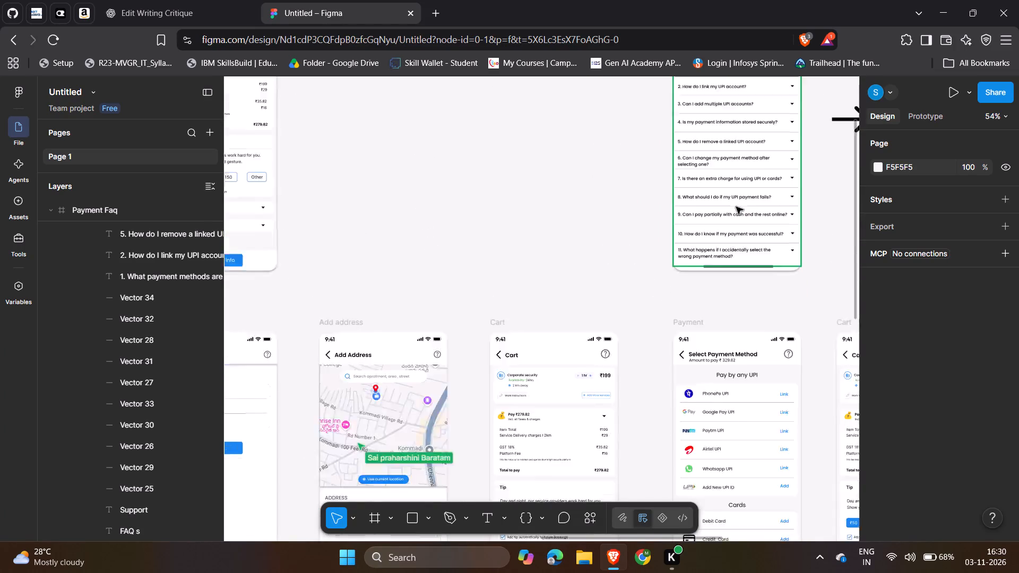
scroll(736, 207, "down", 1)
scroll(736, 207, "left", 1)
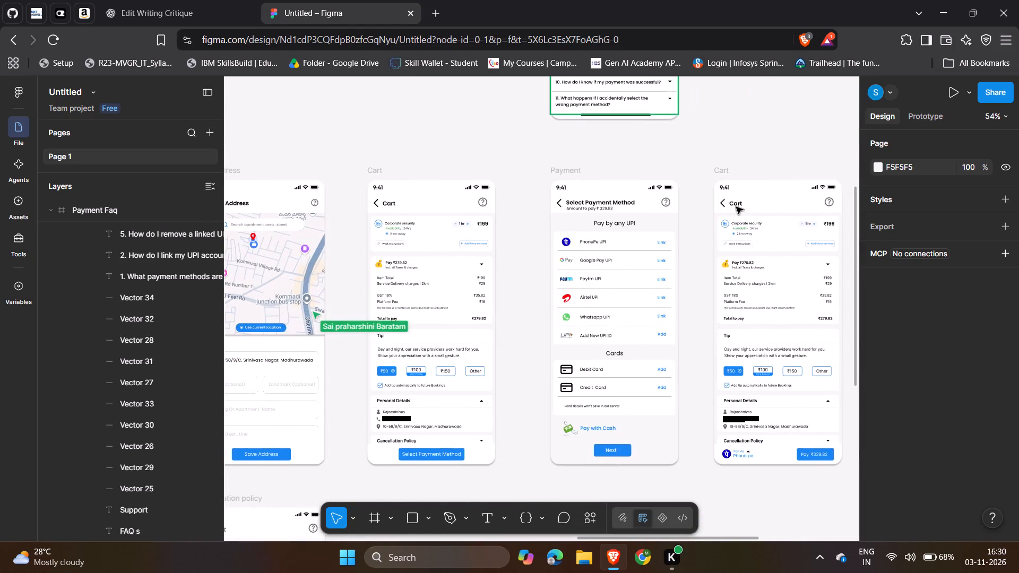
scroll(672, 281, "left", 1)
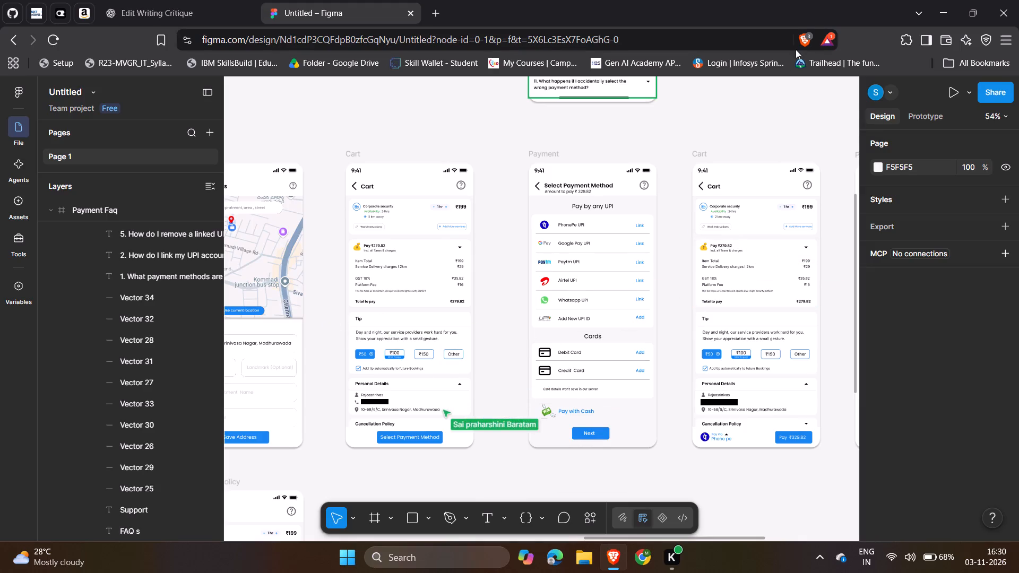
Examine the flow from the Payment Faq, Cart and Payment screens through Payment status to Order tracking.
scroll(580, 329, "up", 1)
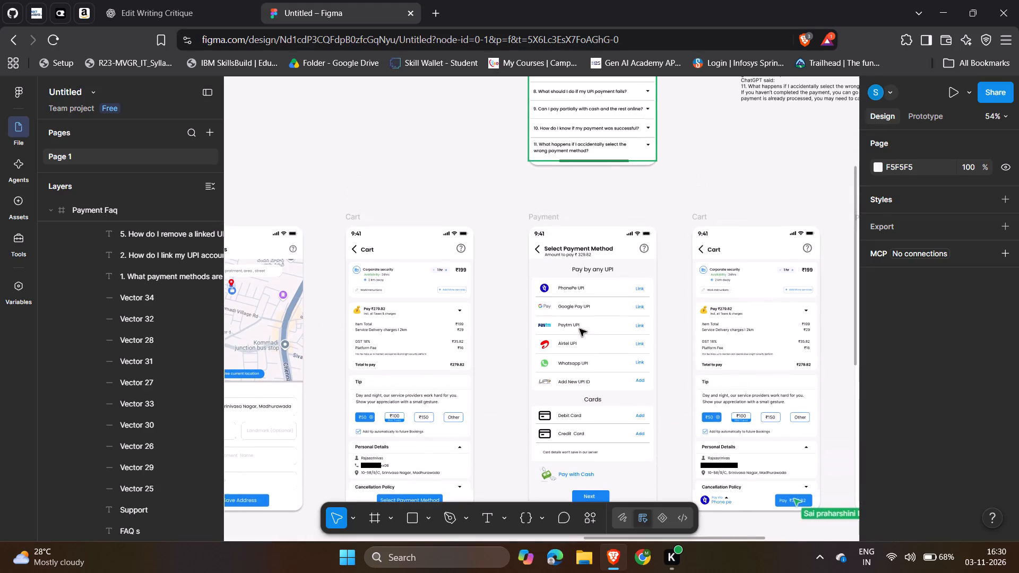
scroll(580, 329, "up", 2)
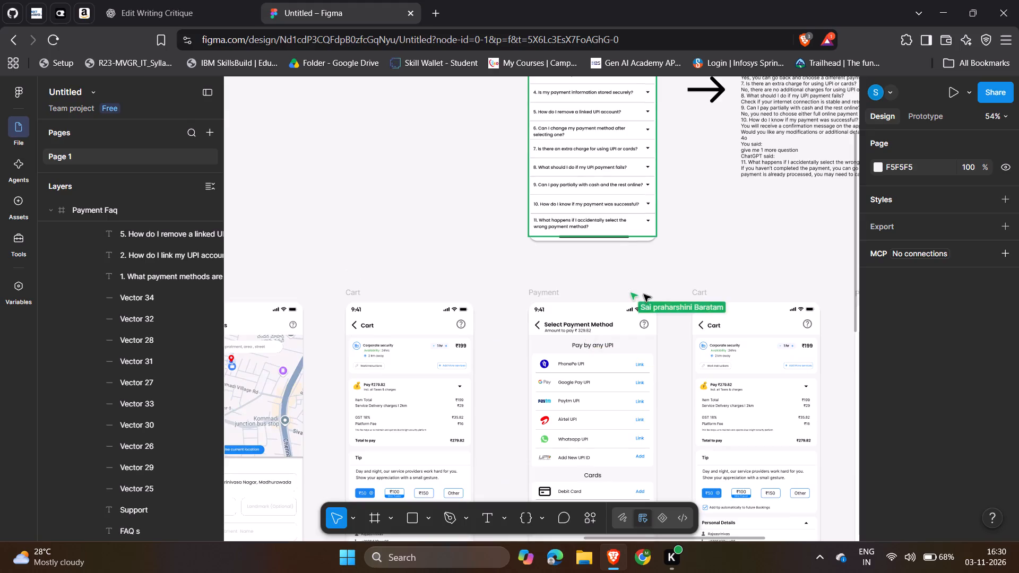
scroll(644, 294, "up", 1)
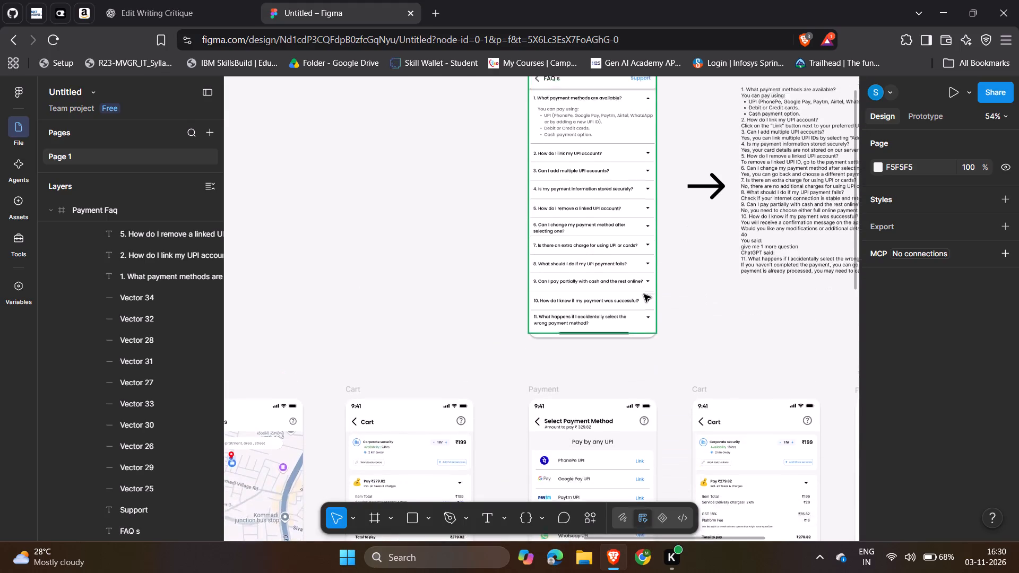
scroll(644, 294, "down", 2)
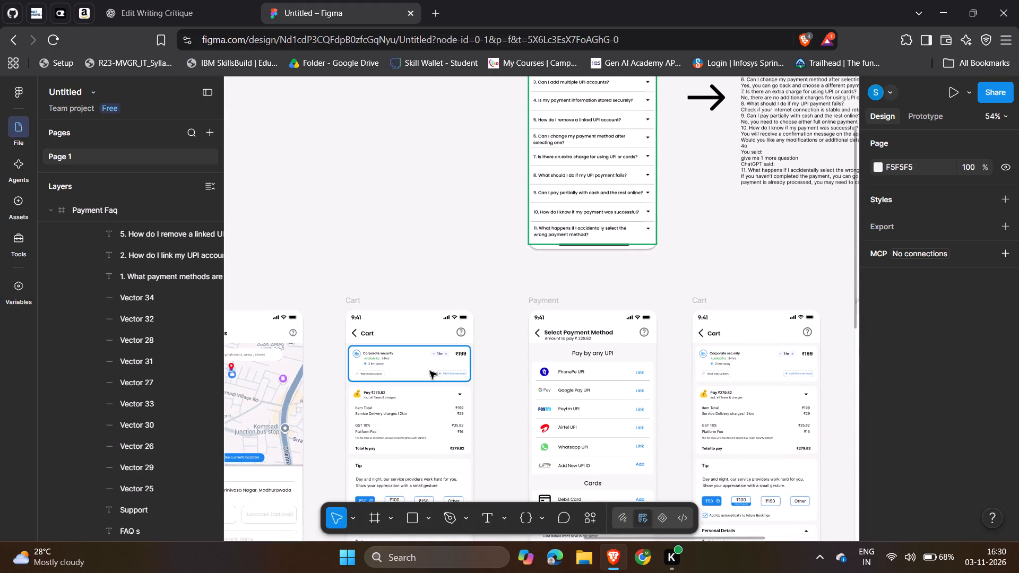
scroll(430, 371, "down", 1)
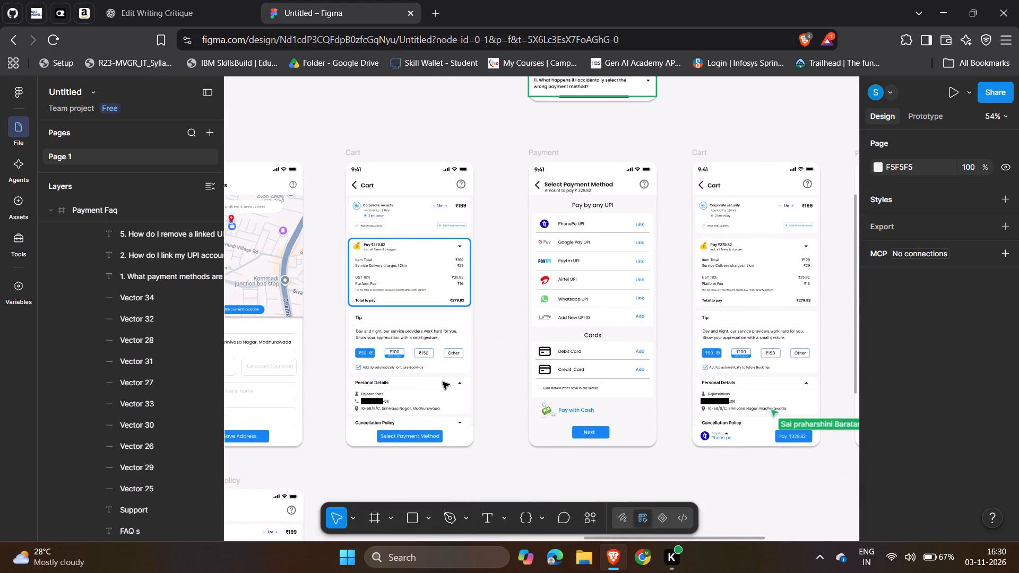
scroll(556, 316, "left", 5)
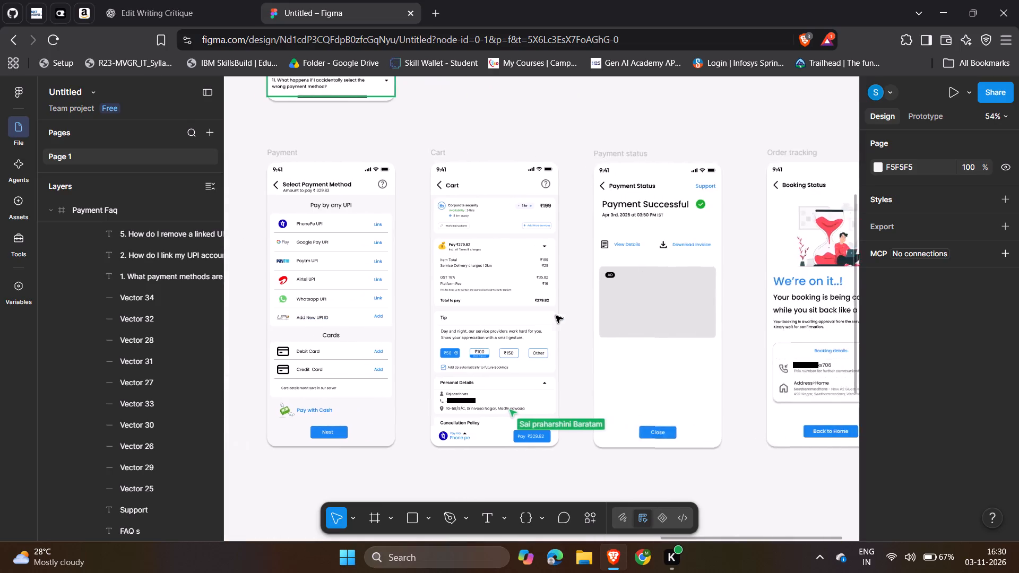
scroll(556, 316, "left", 2)
scroll(556, 316, "down", 3)
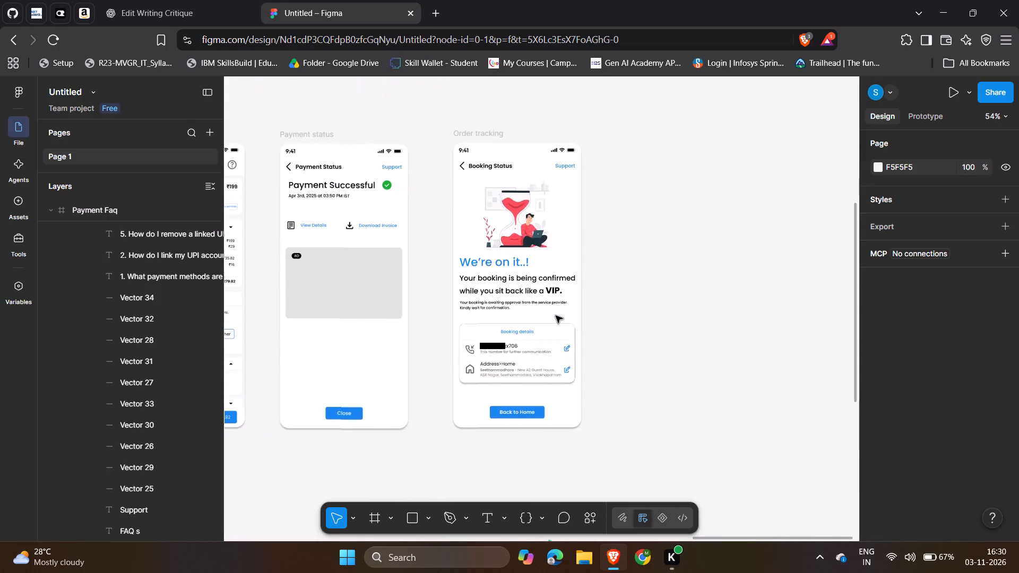
Examine the booking flow backwards from Order tracking through Cancellation policy and Personal info to the Homepage and Login screens.
scroll(556, 316, "down", 3)
scroll(556, 316, "right", 12)
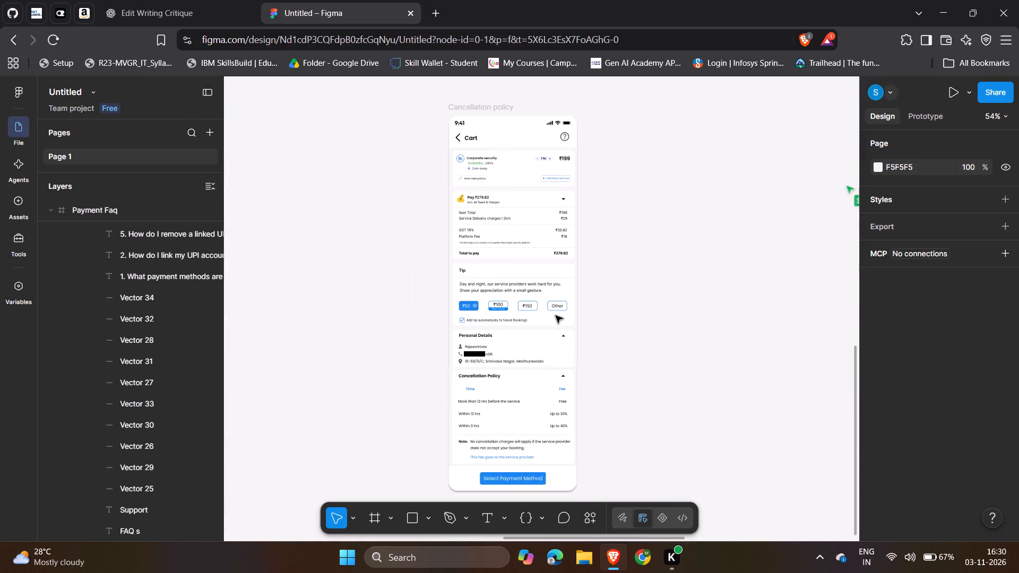
scroll(556, 316, "up", 5)
scroll(556, 316, "right", 3)
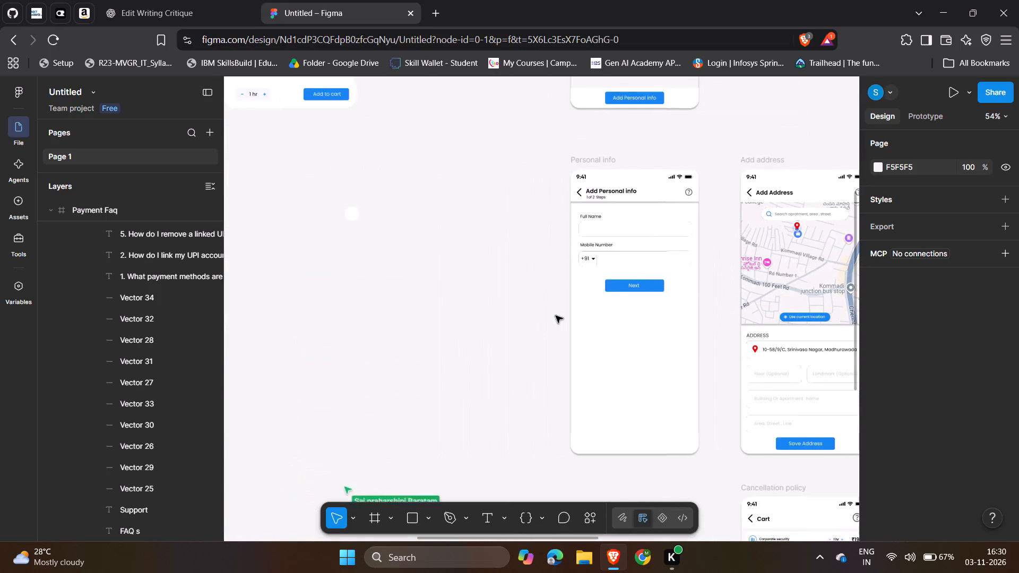
scroll(556, 316, "right", 1)
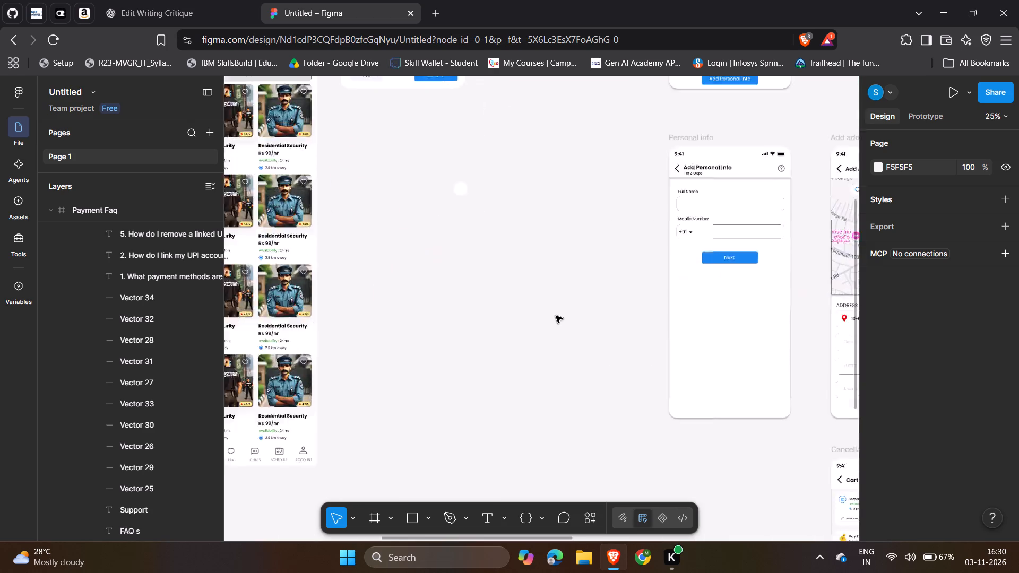
scroll(556, 316, "right", 9)
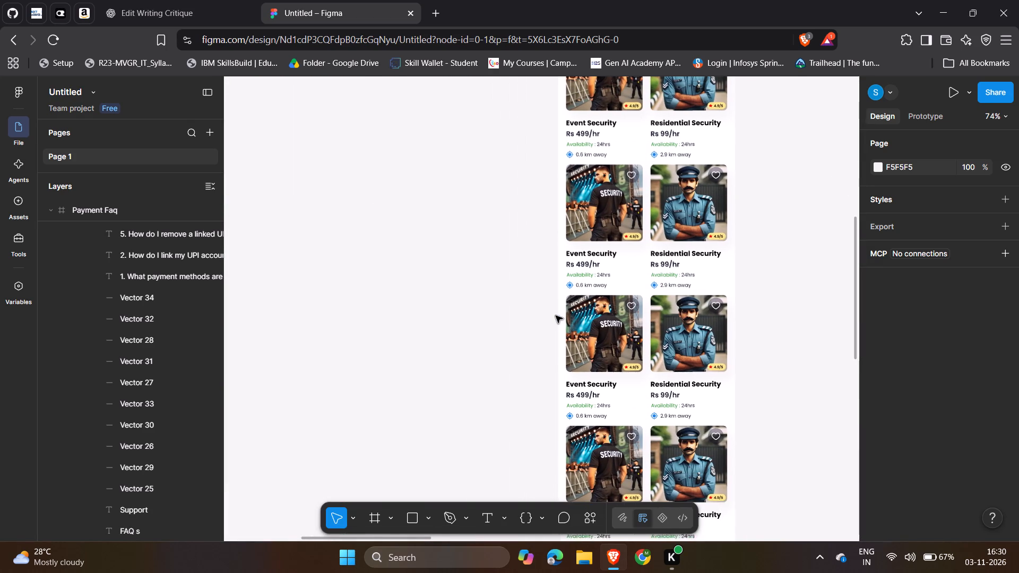
scroll(556, 316, "up", 2)
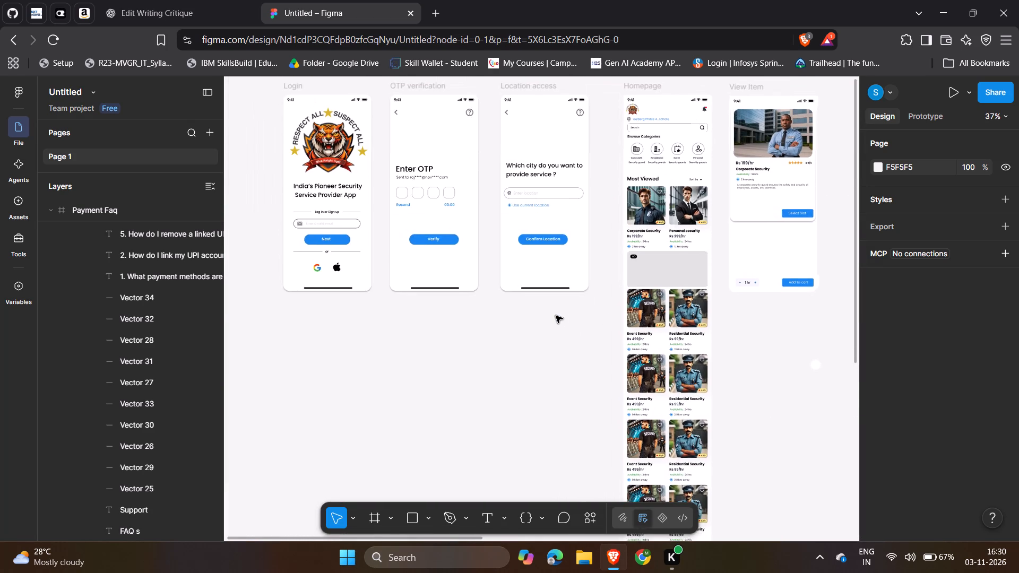
Inspect the properties of the grey AD placeholder rectangle on the Homepage screen.
scroll(556, 316, "left", 1)
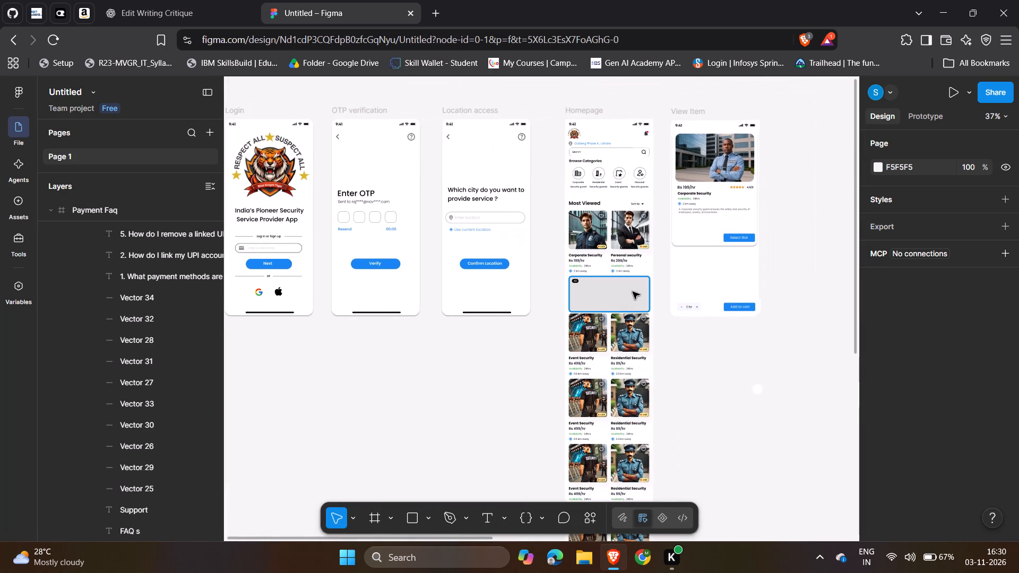
scroll(612, 342, "down", 1)
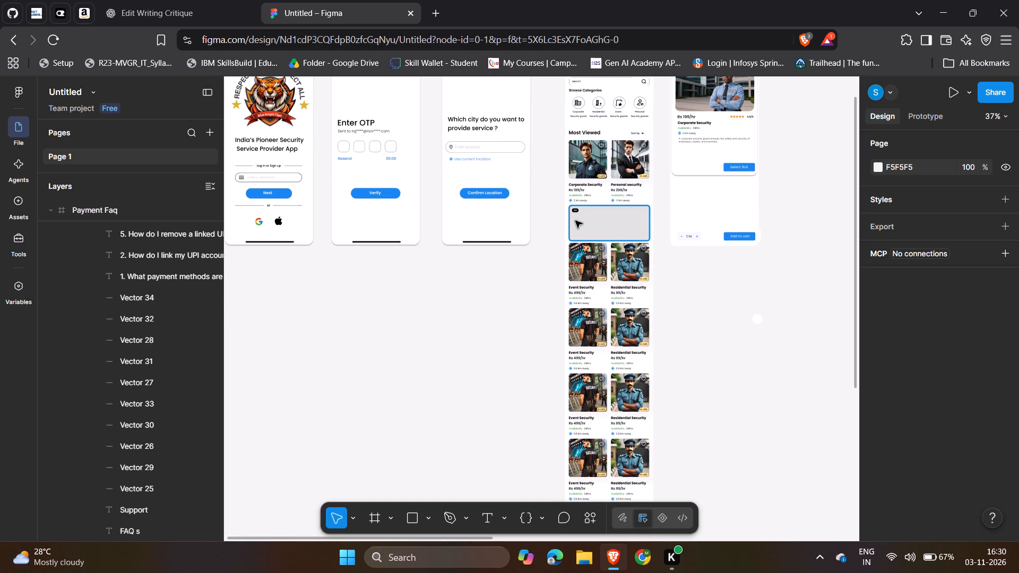
left_click(591, 224)
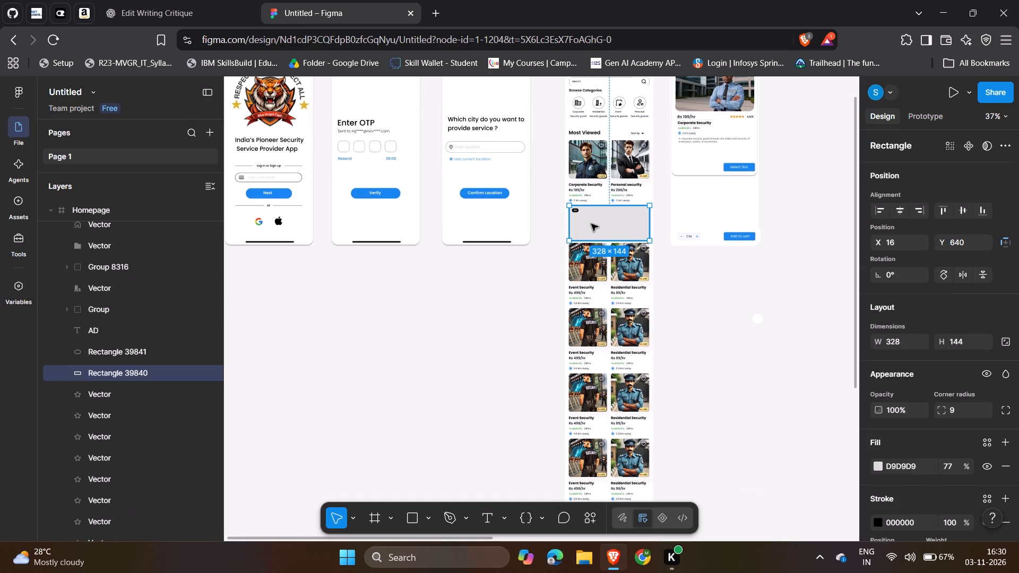
left_click(736, 357)
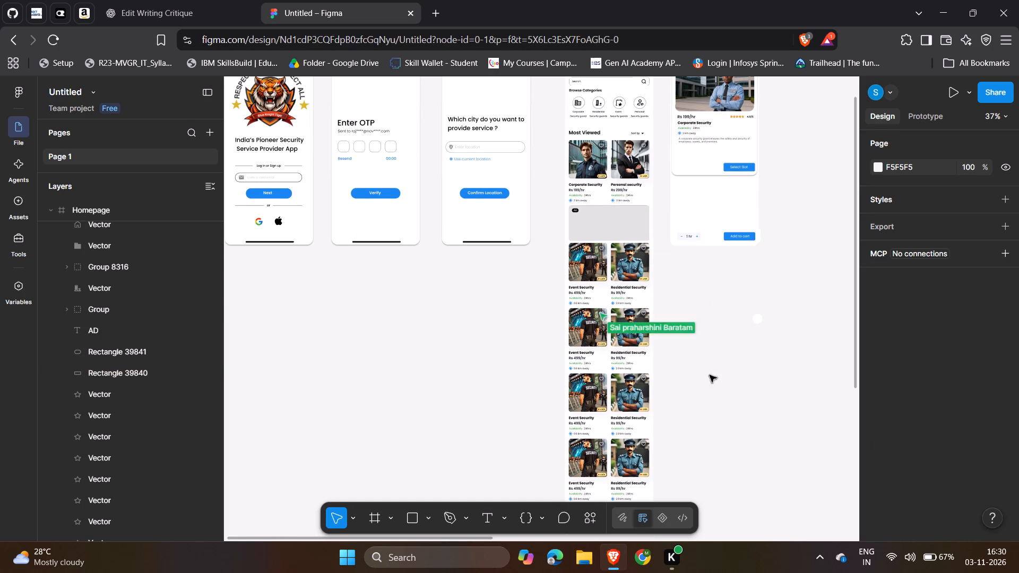
Examine the Homepage's Event Security and Residential Security cards down to the bottom navigation bar and back up to Most Viewed.
scroll(641, 336, "down", 1)
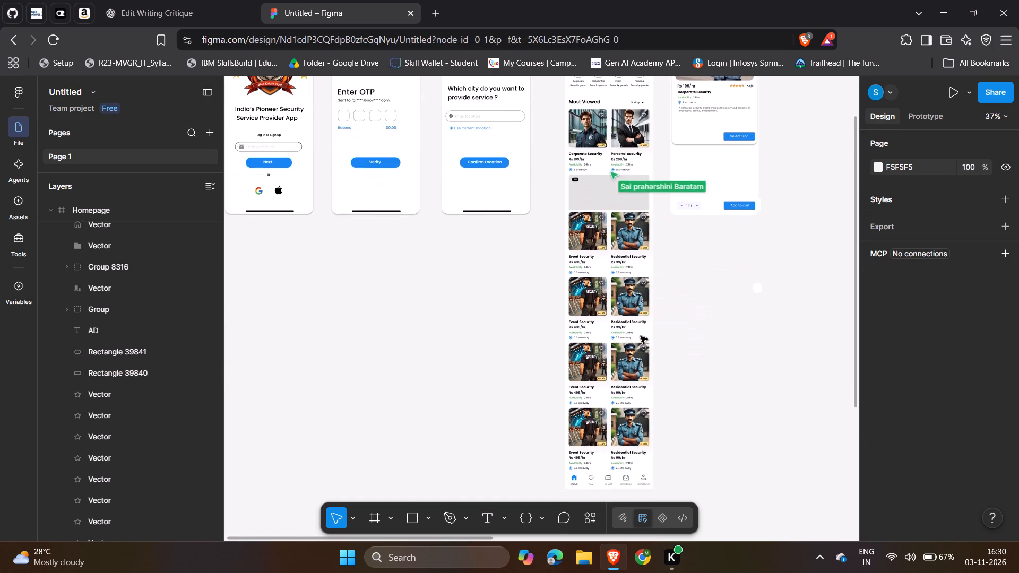
scroll(641, 336, "down", 1)
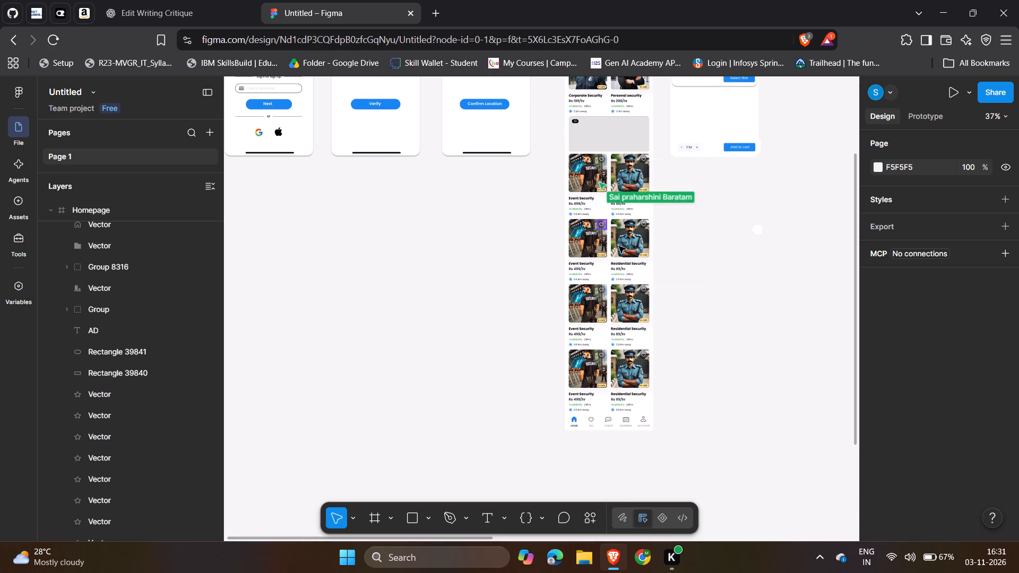
scroll(619, 246, "down", 1)
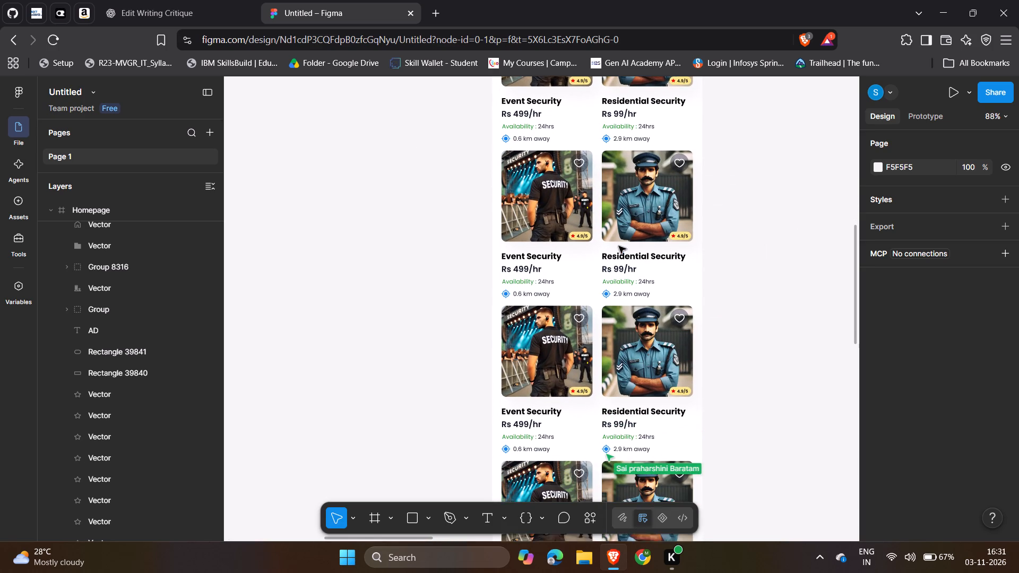
scroll(619, 246, "down", 2)
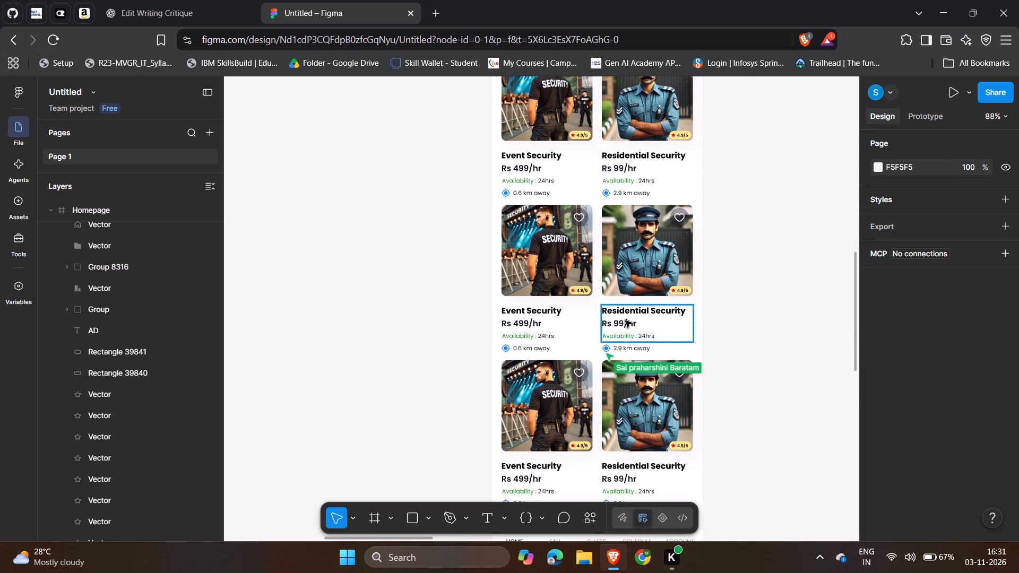
scroll(625, 320, "down", 1)
scroll(625, 320, "up", 1)
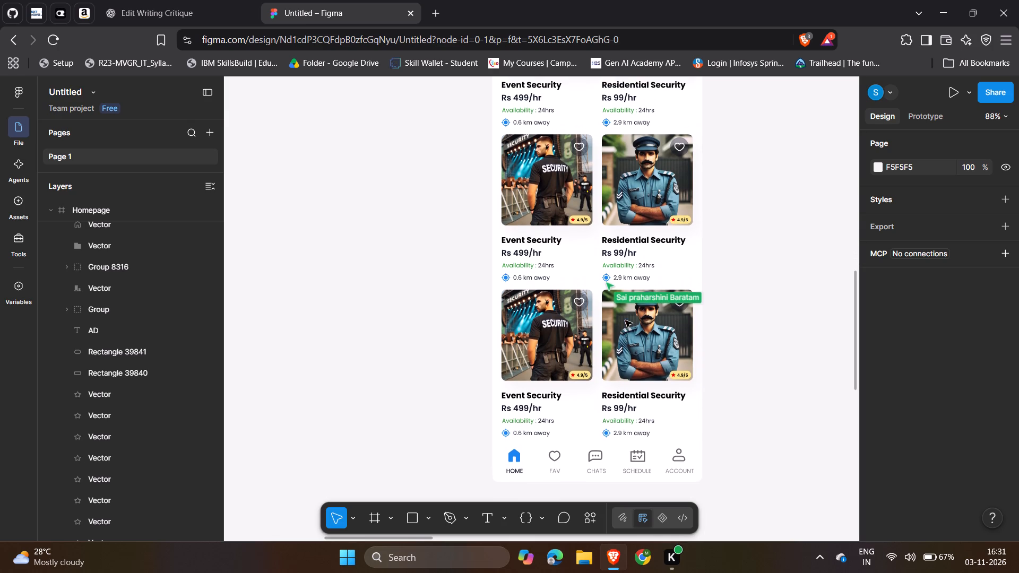
scroll(625, 320, "up", 4)
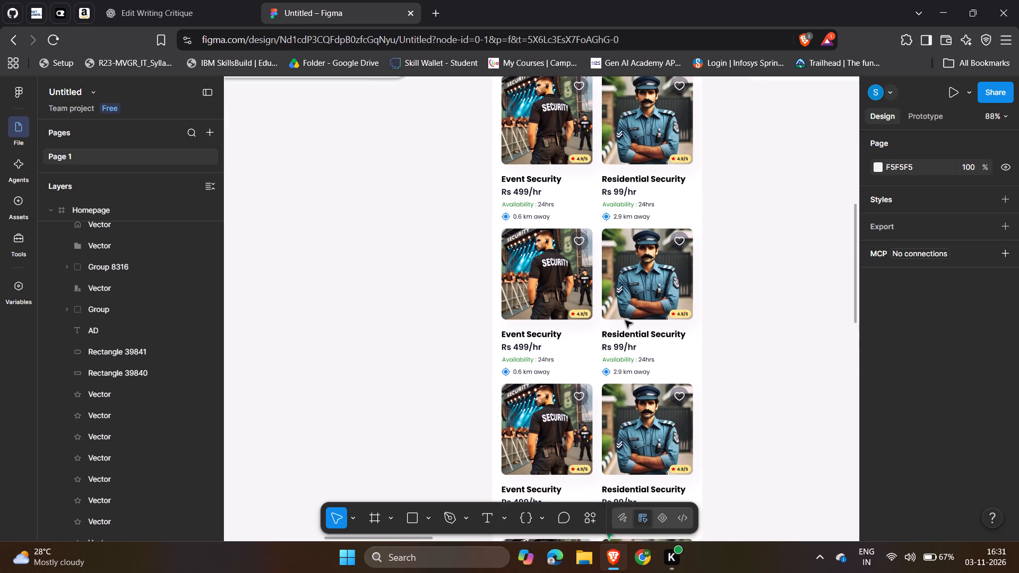
scroll(625, 320, "up", 2)
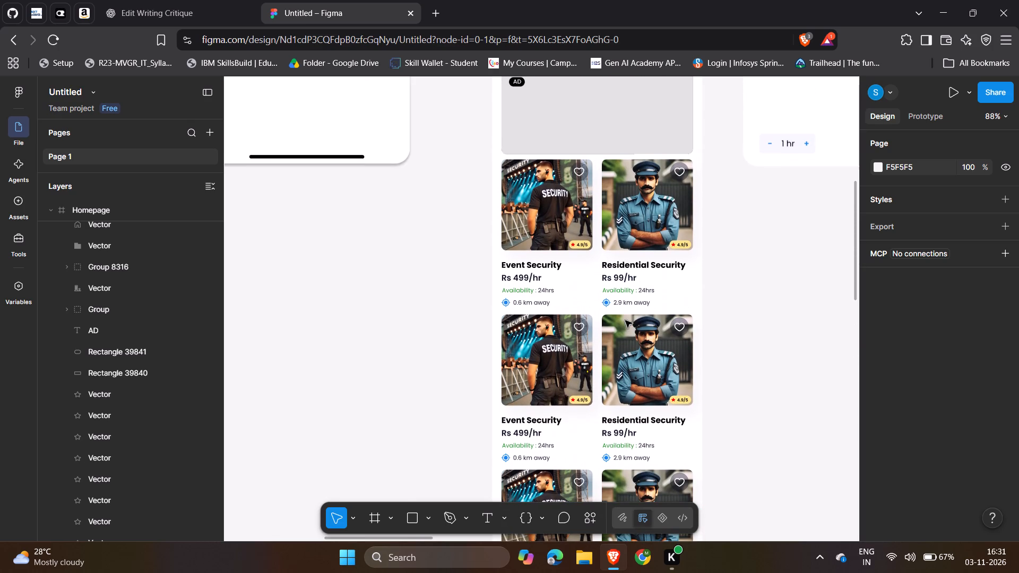
scroll(625, 320, "up", 4)
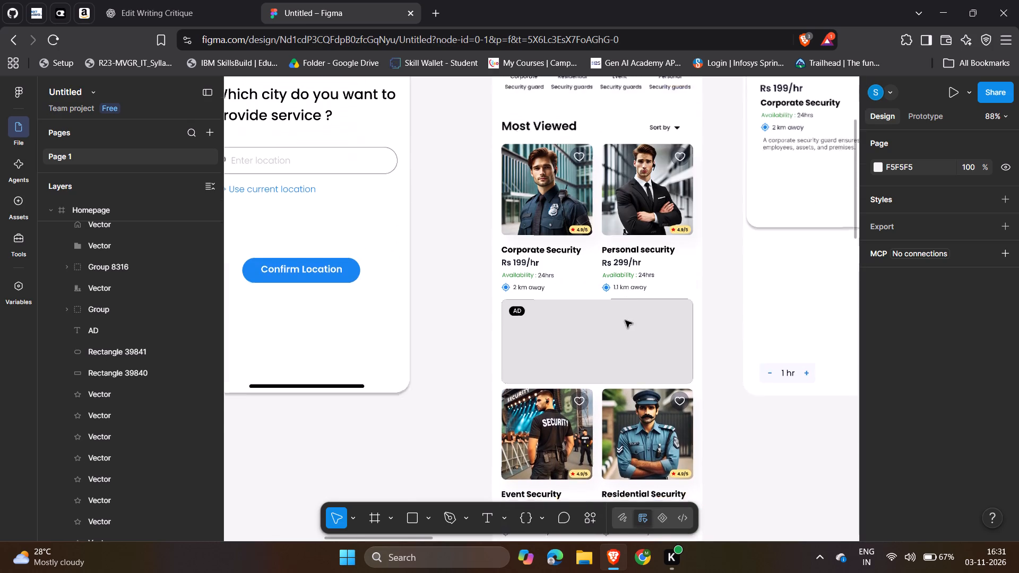
Re-examine the Homepage from the AD placeholder through the repeated security service cards to the end of the screen.
scroll(625, 320, "down", 1)
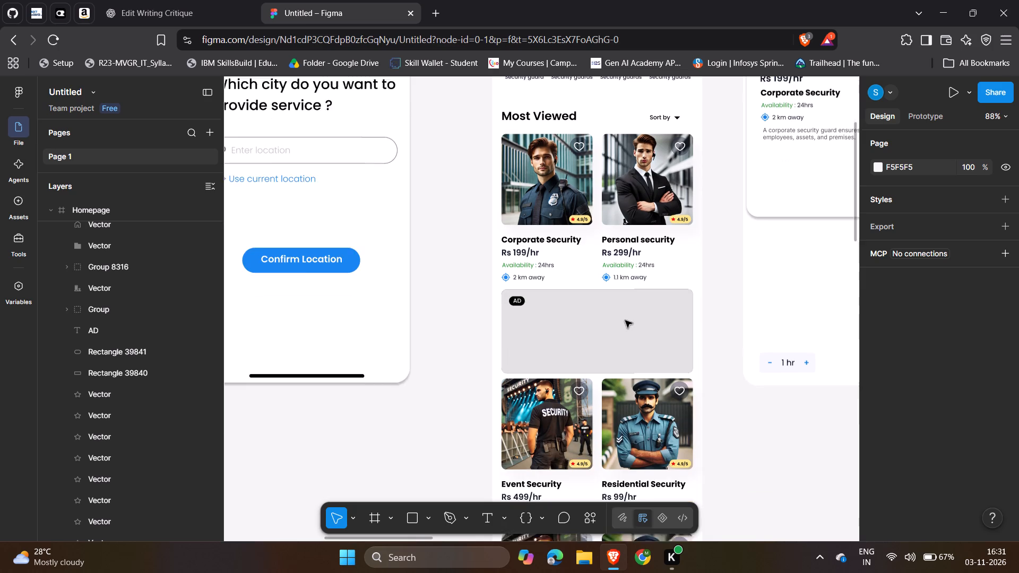
scroll(625, 320, "down", 3)
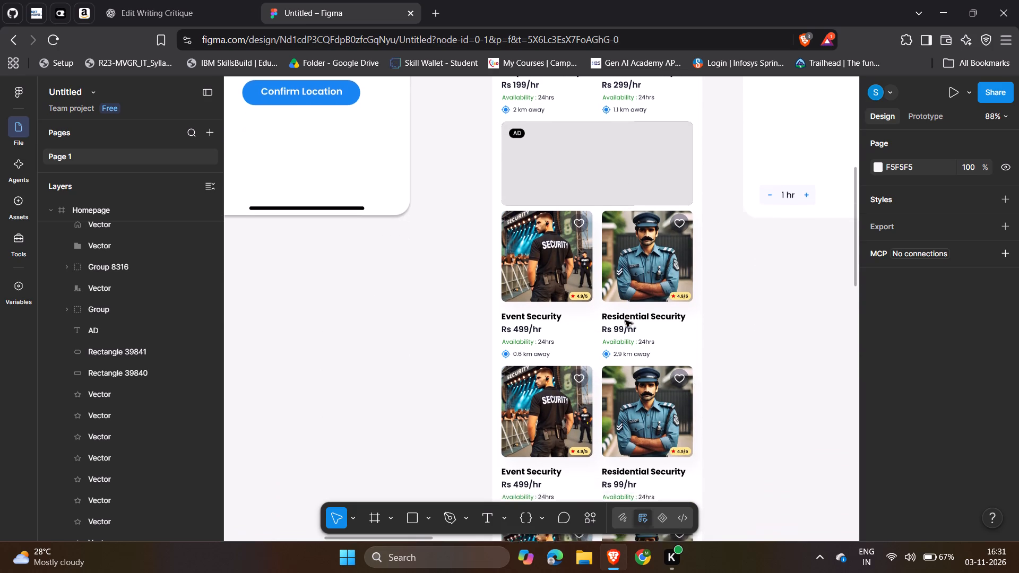
scroll(625, 320, "down", 3)
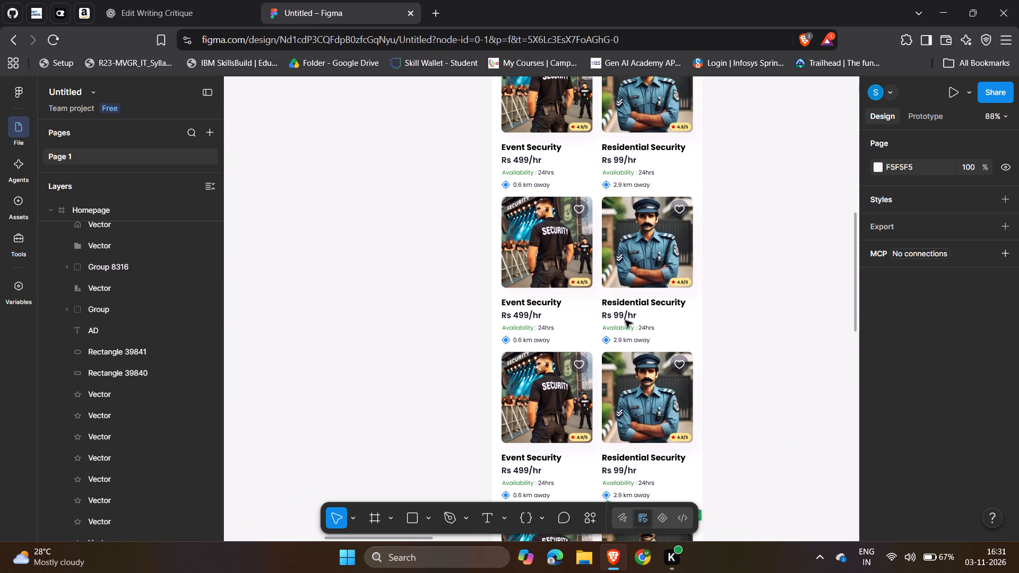
scroll(625, 320, "down", 1)
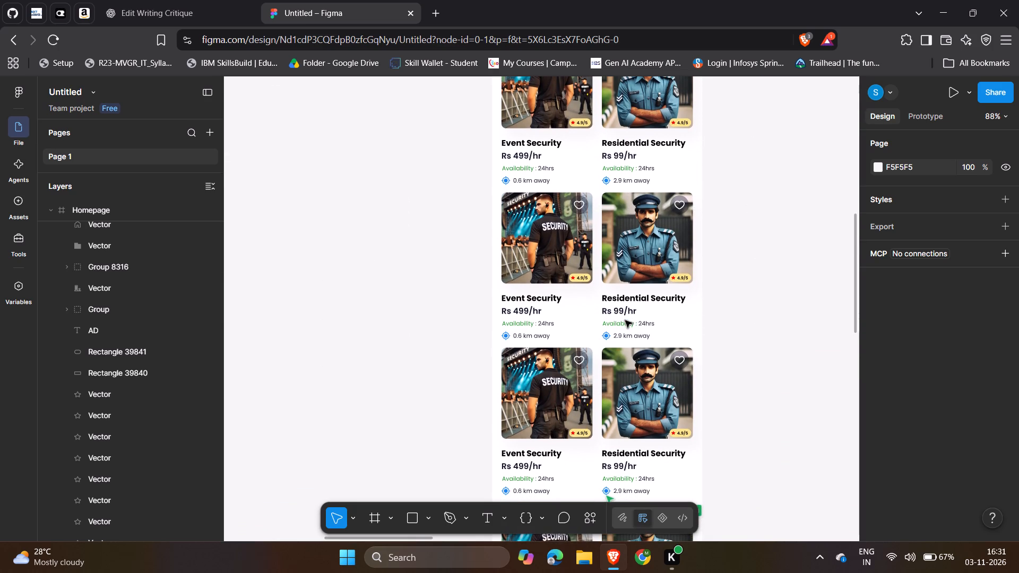
scroll(625, 320, "down", 4)
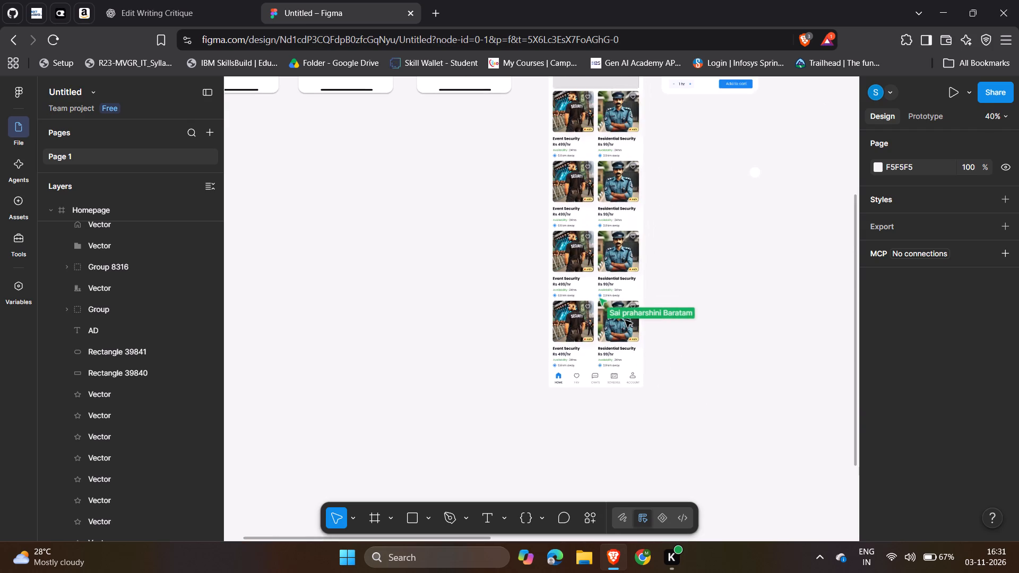
View the Login, OTP verification and Location access screens at the start of the flow.
scroll(625, 320, "up", 2)
scroll(625, 320, "right", 4)
scroll(625, 320, "up", 1)
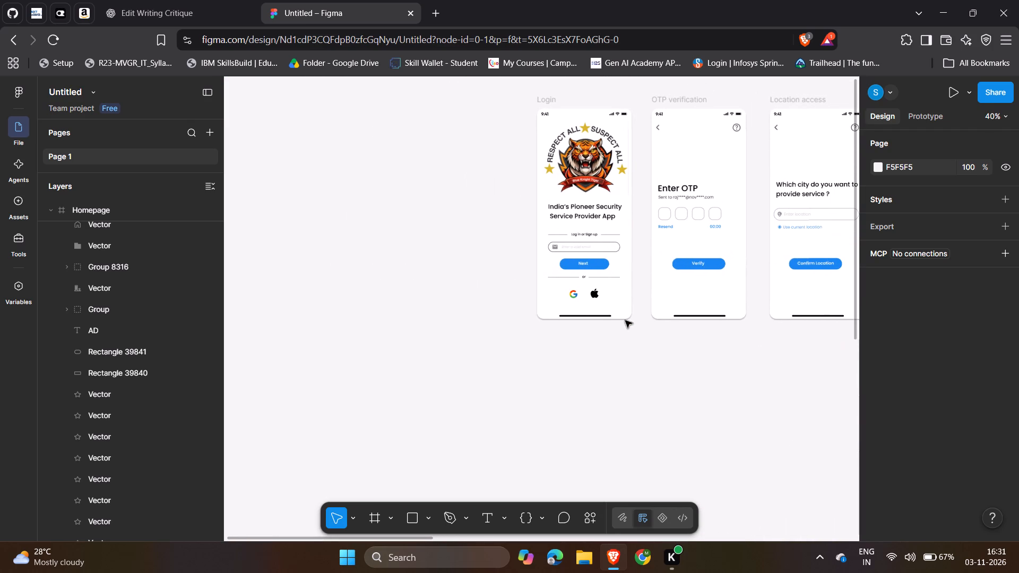
scroll(591, 310, "up", 1)
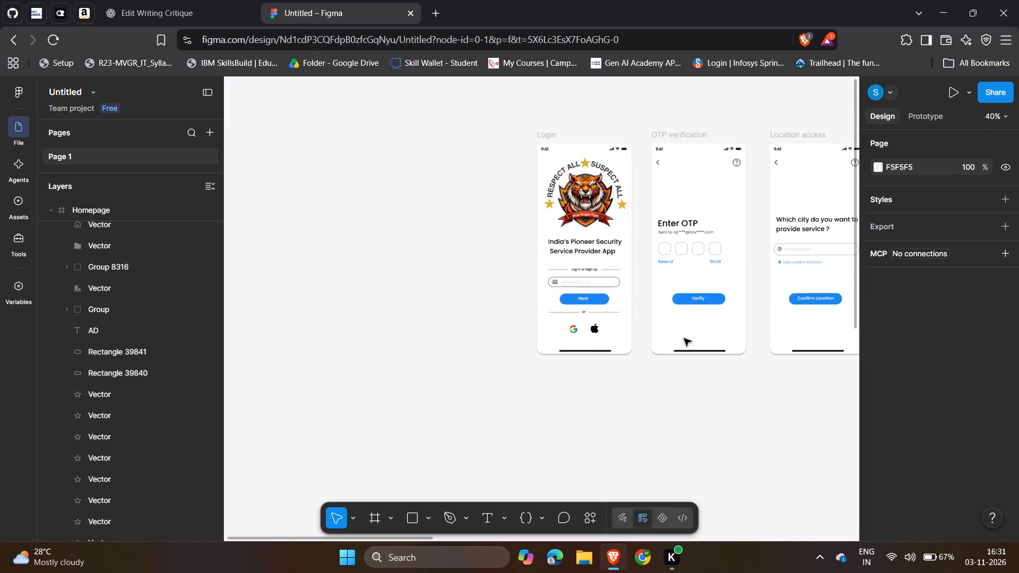
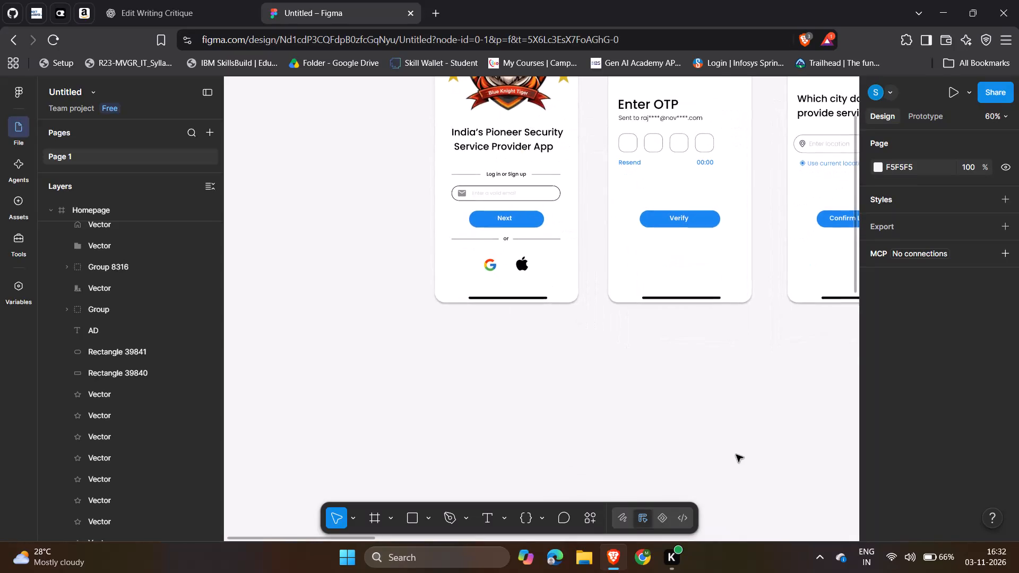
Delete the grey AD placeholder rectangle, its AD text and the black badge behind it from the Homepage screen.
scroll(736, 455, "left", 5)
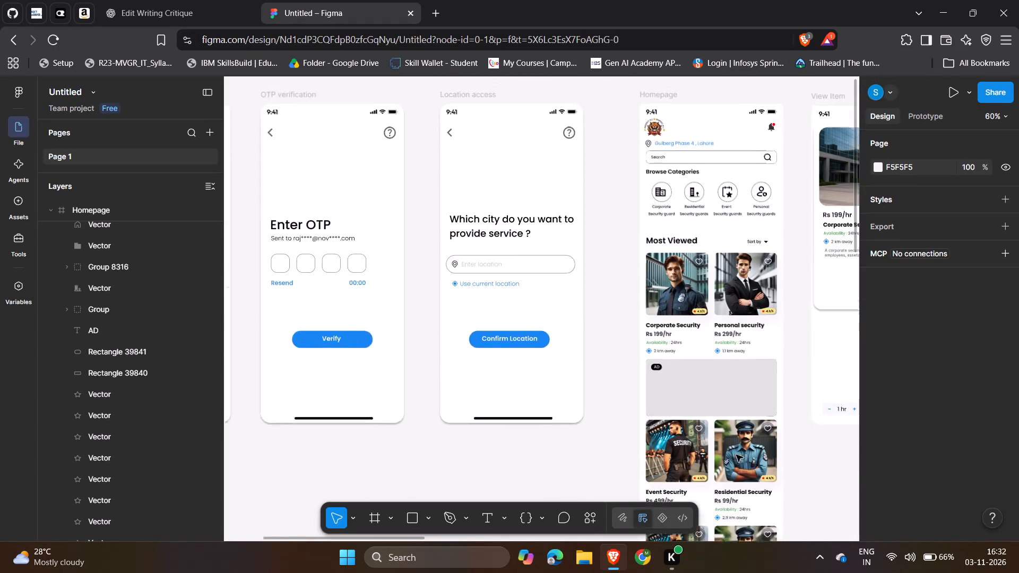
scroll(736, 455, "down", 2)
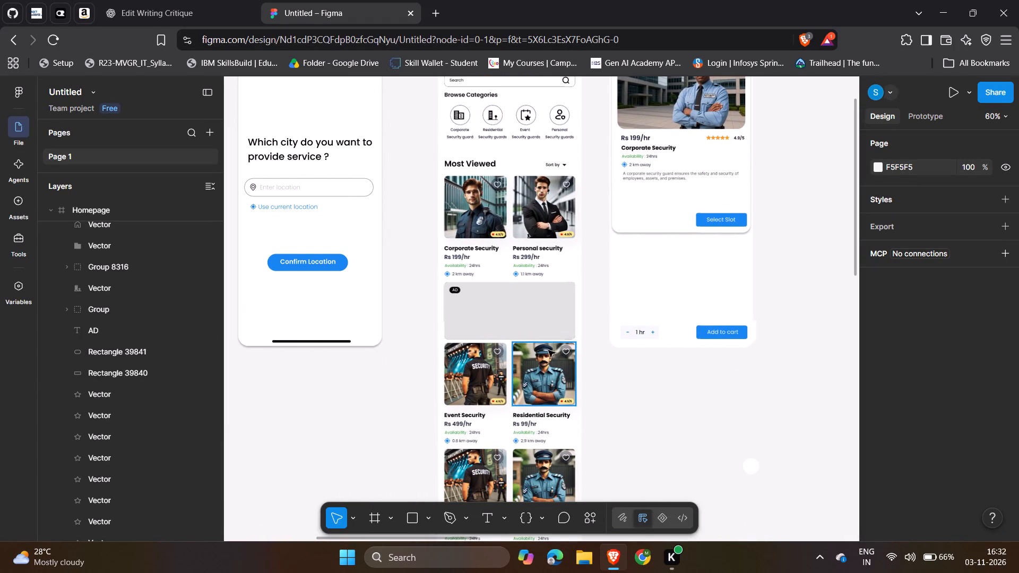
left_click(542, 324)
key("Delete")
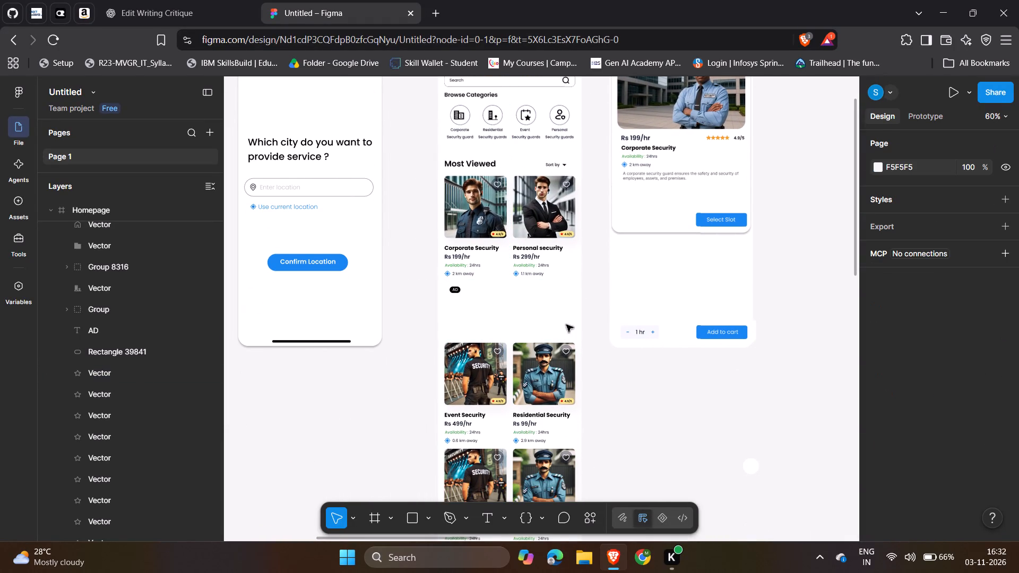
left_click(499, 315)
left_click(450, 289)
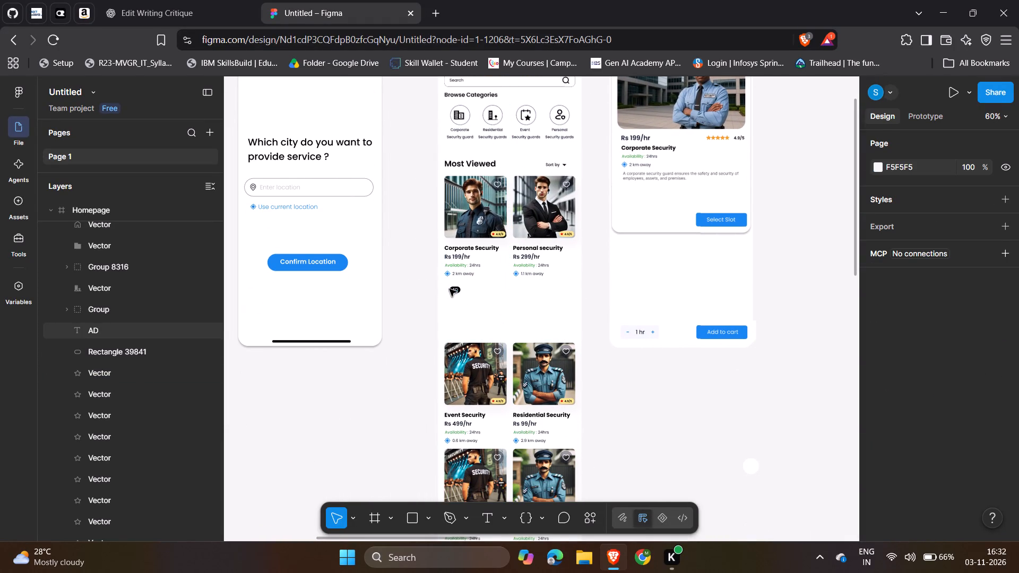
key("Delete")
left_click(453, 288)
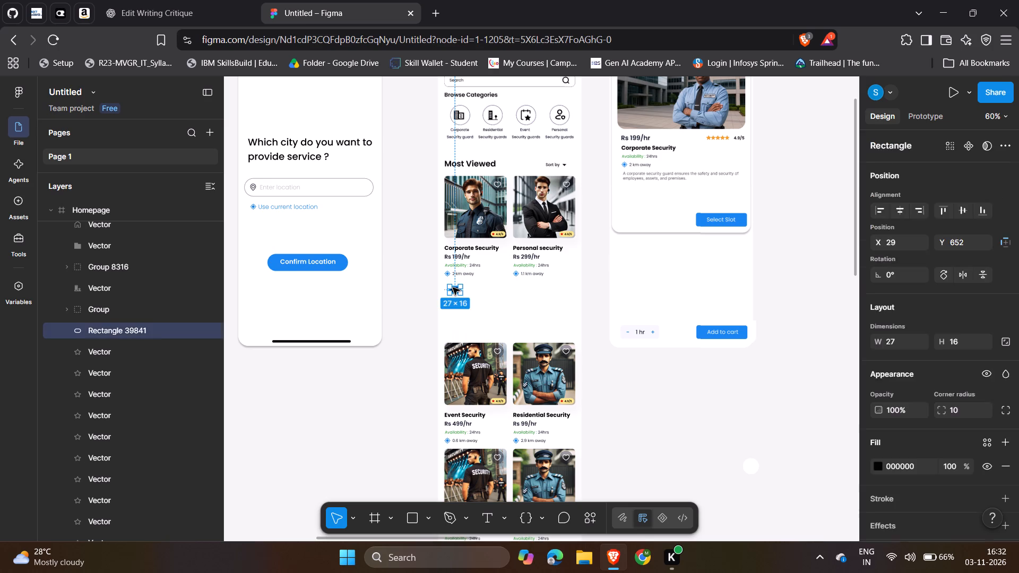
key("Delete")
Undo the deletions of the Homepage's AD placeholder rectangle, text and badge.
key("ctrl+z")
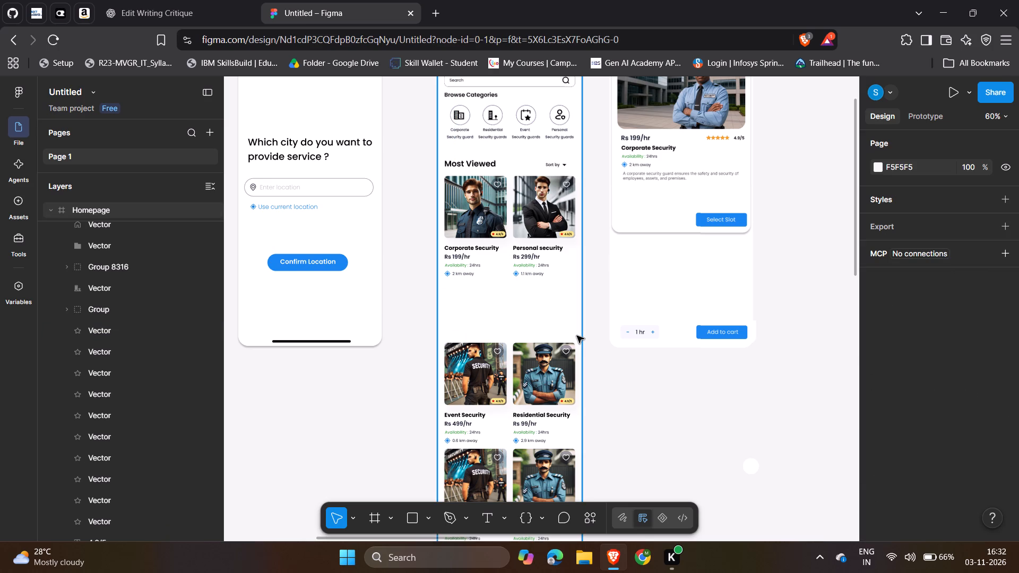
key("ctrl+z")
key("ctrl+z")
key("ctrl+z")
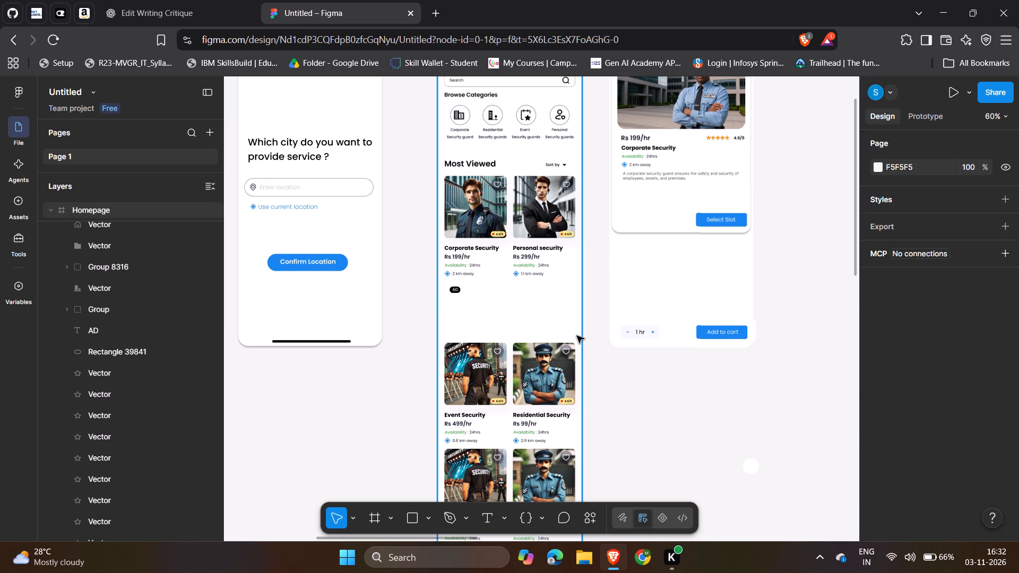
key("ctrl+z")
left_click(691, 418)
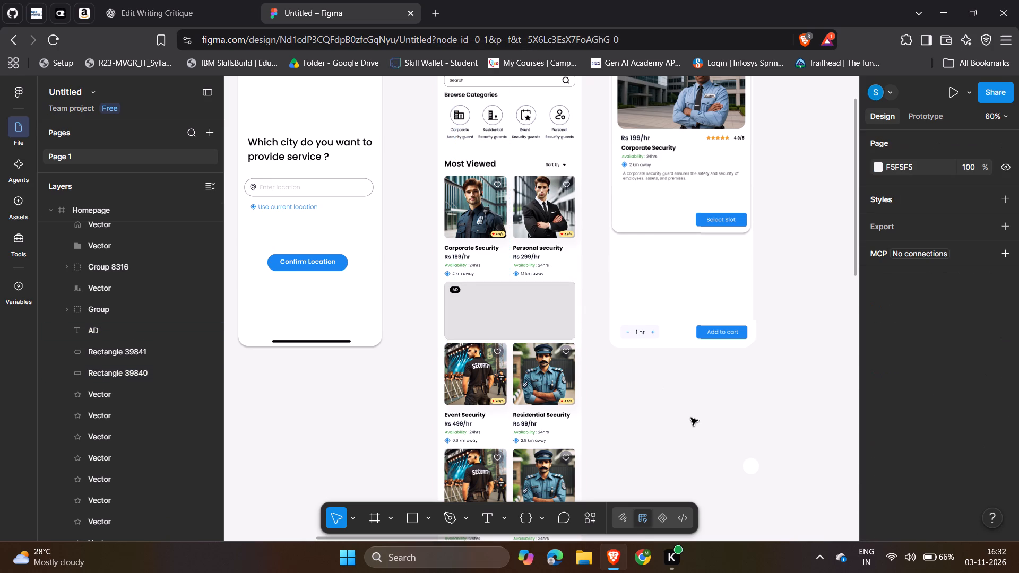
In prototype mode, link the Login screen's Next button to the OTP verification screen with an on-click navigation.
scroll(691, 418, "right", 5)
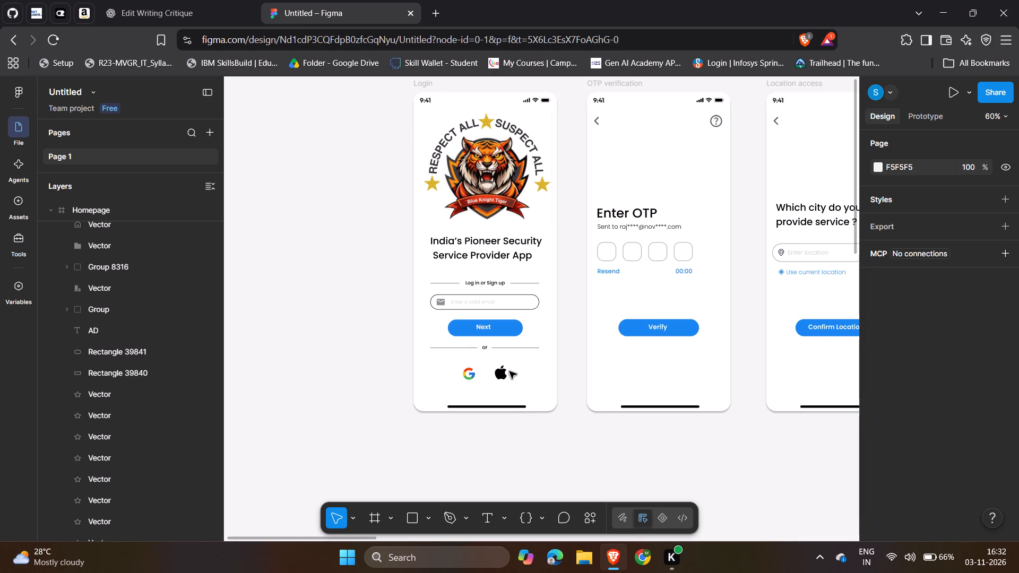
left_click(925, 120)
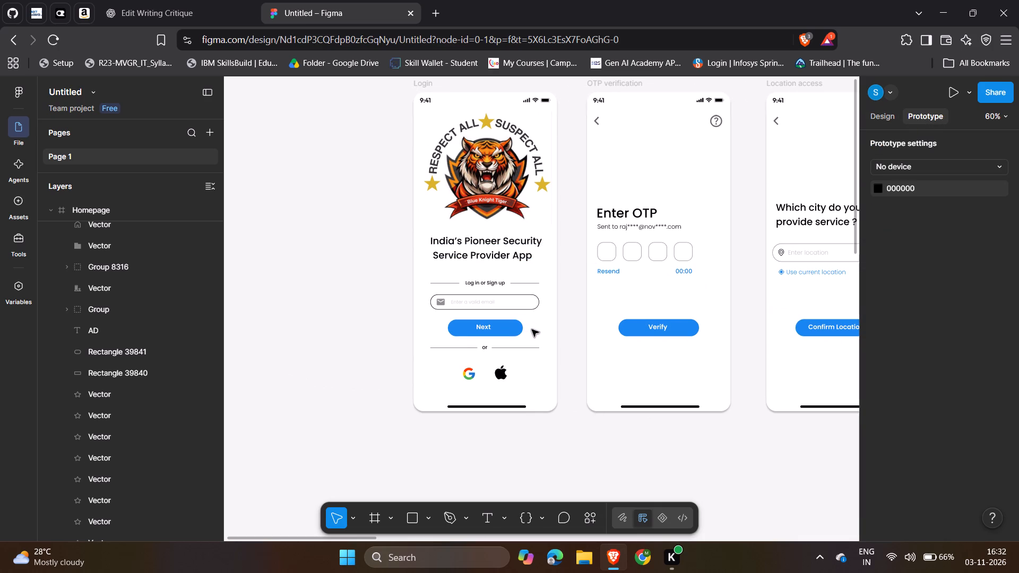
left_click_drag(520, 329, 621, 325)
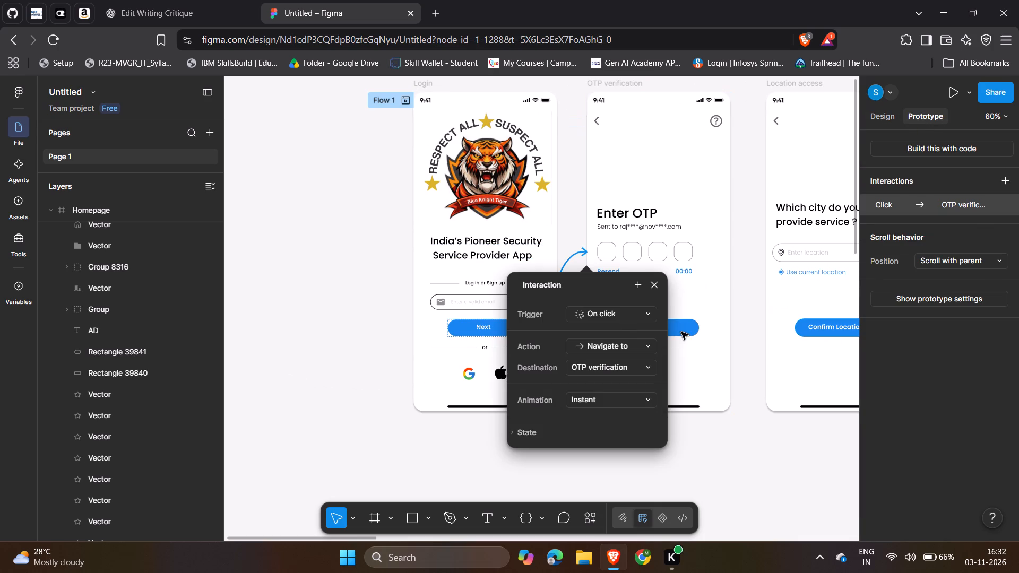
left_click(652, 282)
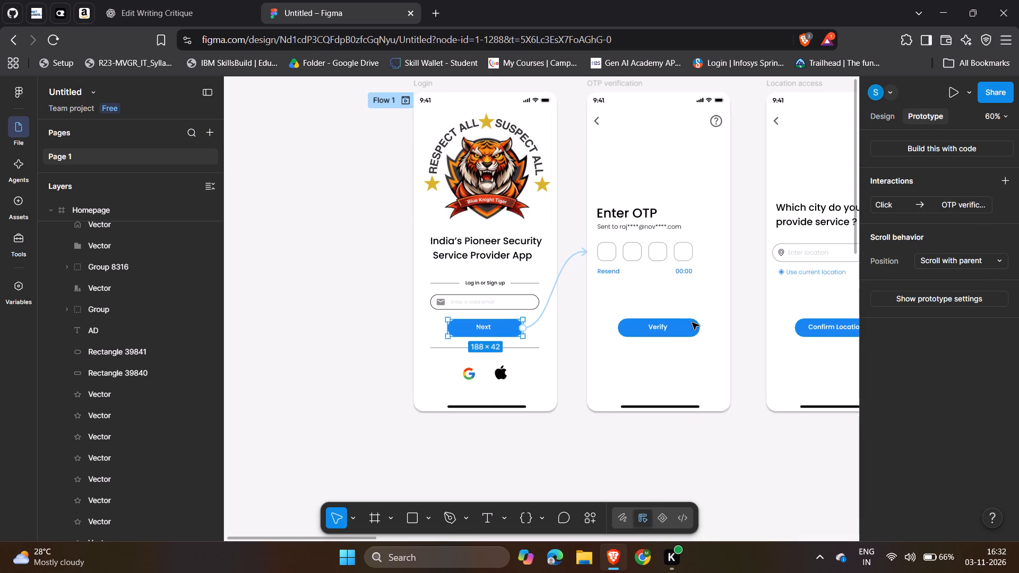
Link the Verify button on the OTP verification screen to the Location access screen with an on-click navigation.
left_click(695, 326)
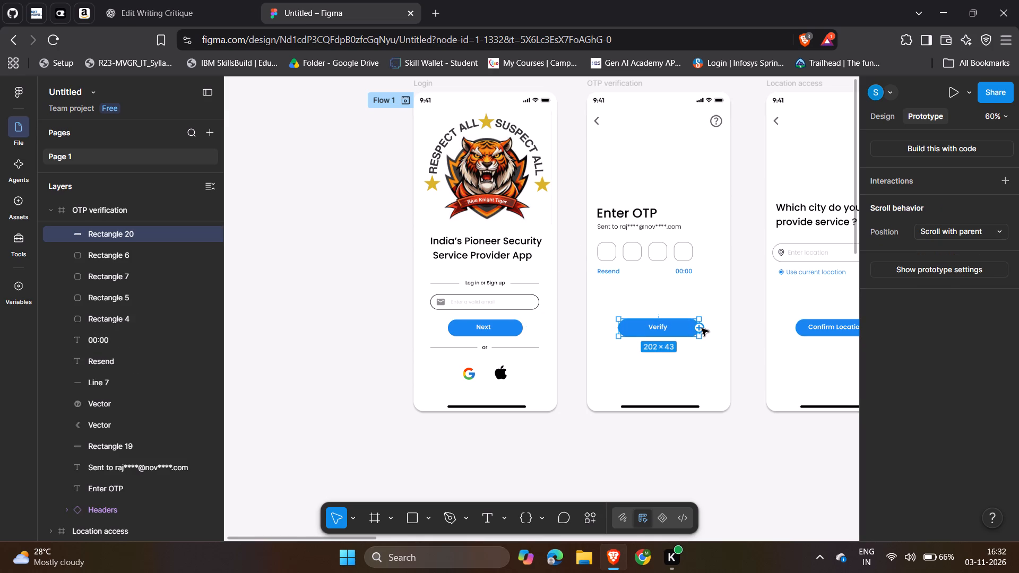
left_click_drag(702, 328, 777, 326)
scroll(777, 326, "left", 3)
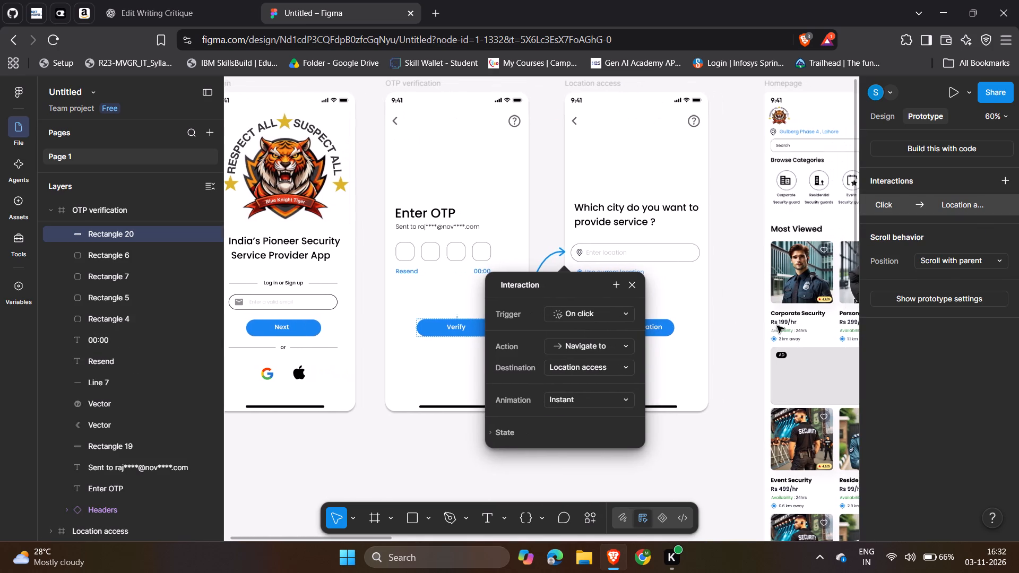
left_click(632, 284)
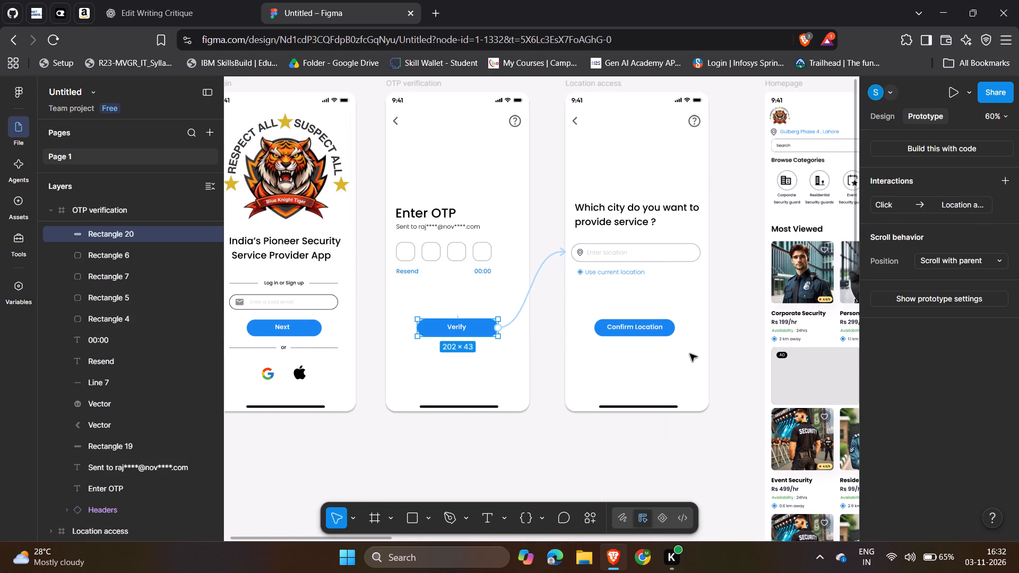
Survey the screens that follow in the flow, from the Homepage and View Item to Cart, Personal info and Add address.
scroll(690, 354, "left", 5)
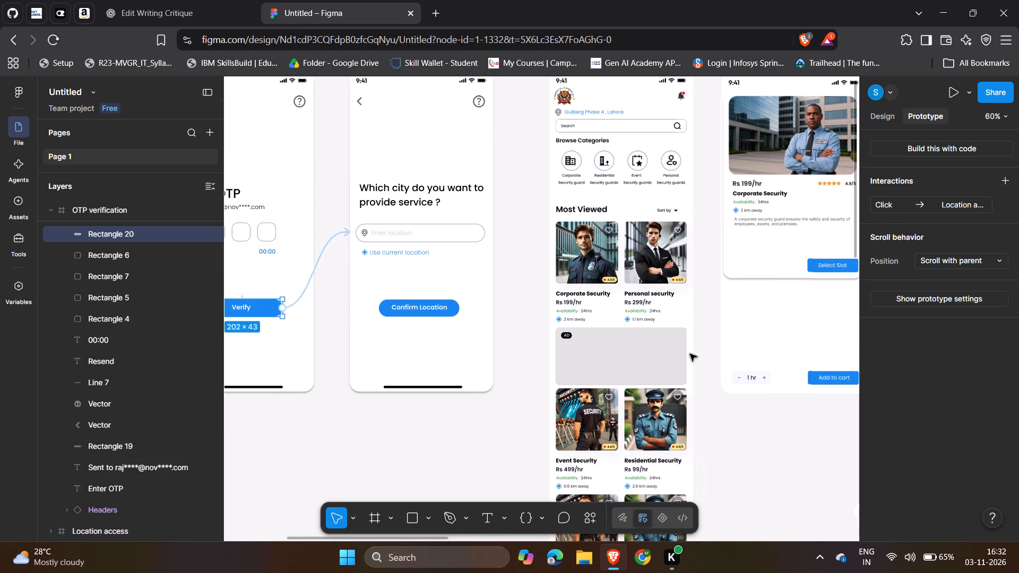
scroll(690, 354, "left", 1)
scroll(690, 354, "down", 1)
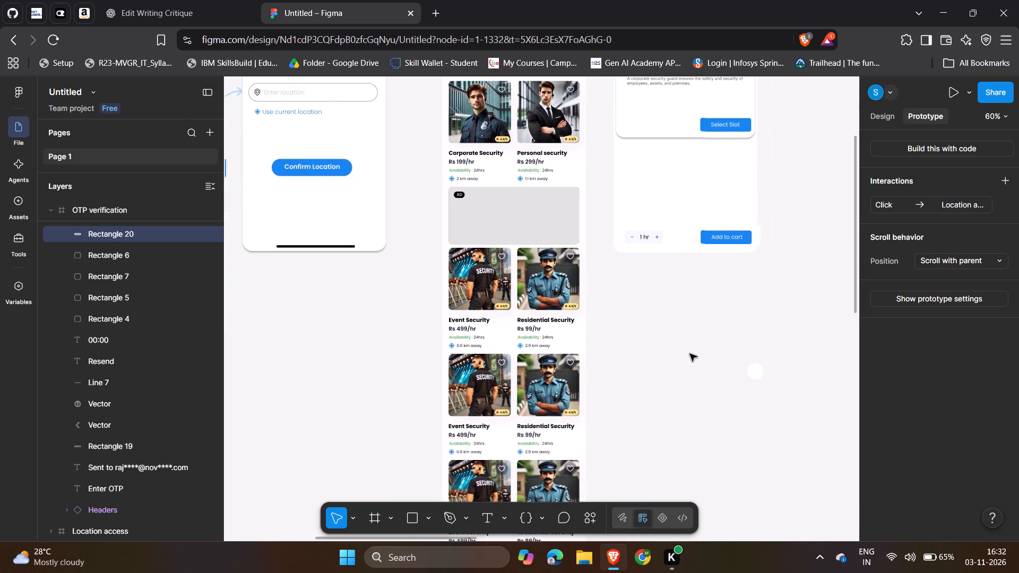
scroll(690, 354, "down", 1)
scroll(690, 354, "left", 4)
scroll(690, 354, "up", 1)
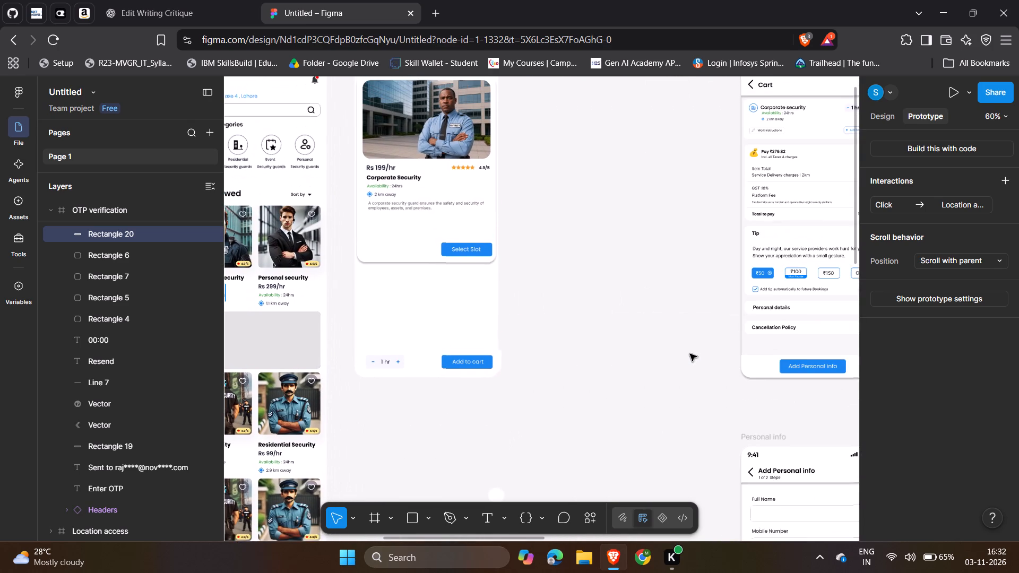
scroll(690, 354, "up", 1)
scroll(690, 354, "down", 2)
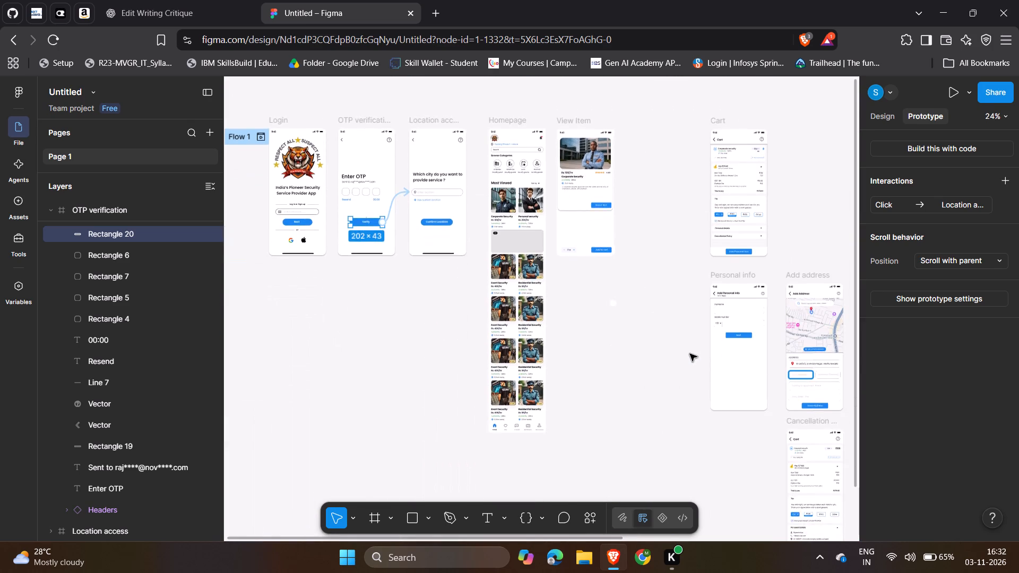
scroll(690, 354, "left", 3)
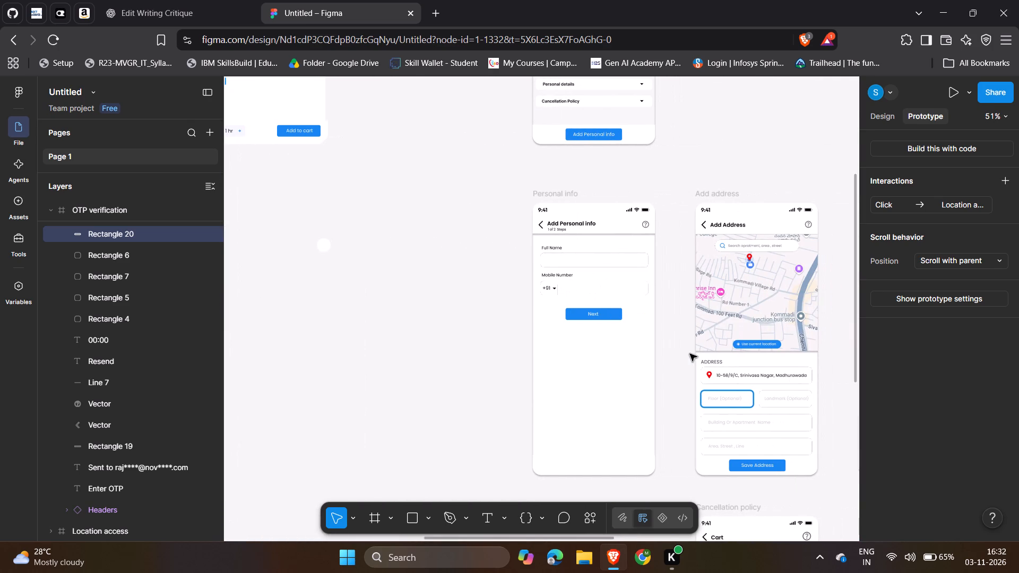
scroll(690, 354, "down", 2)
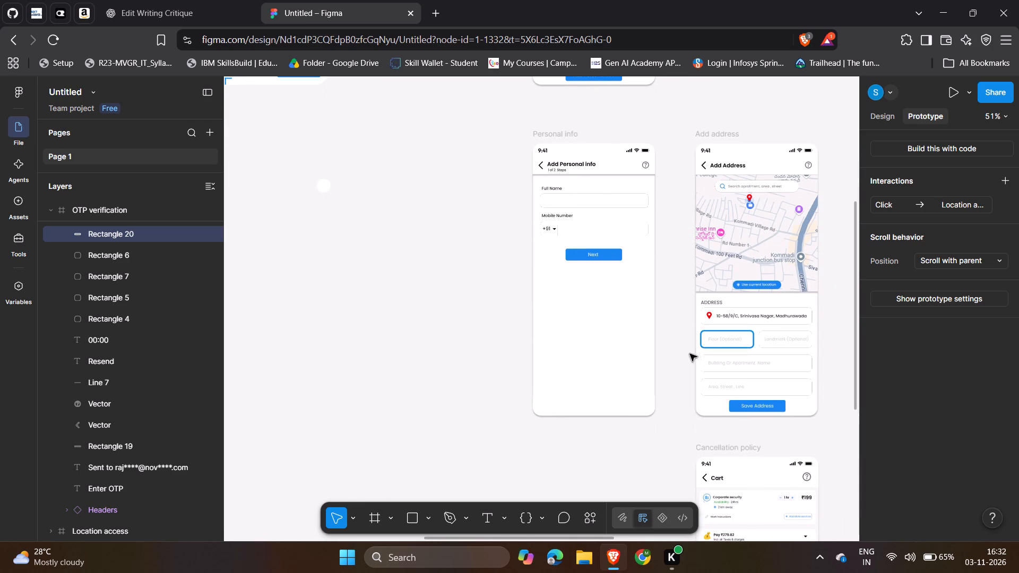
scroll(690, 354, "down", 1)
Link the Confirm Location button on the Location access screen to the Homepage with an on-click navigation.
scroll(690, 354, "right", 3)
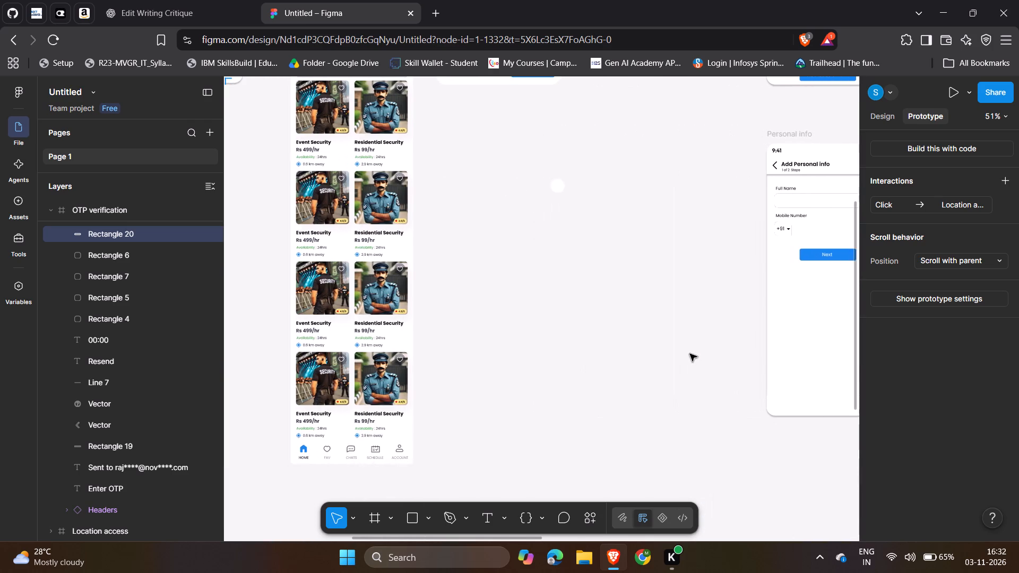
scroll(690, 354, "up", 2)
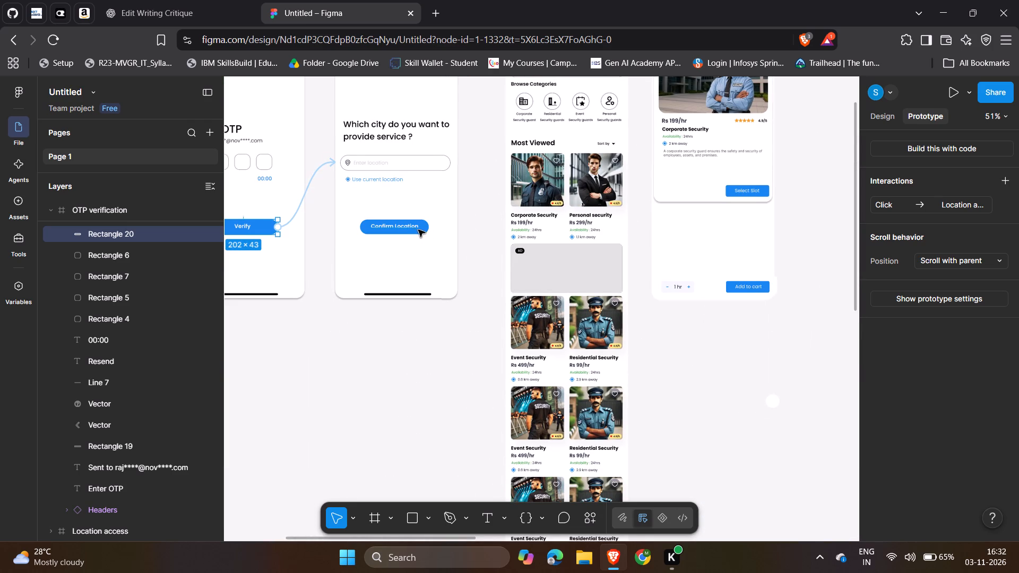
left_click(427, 226)
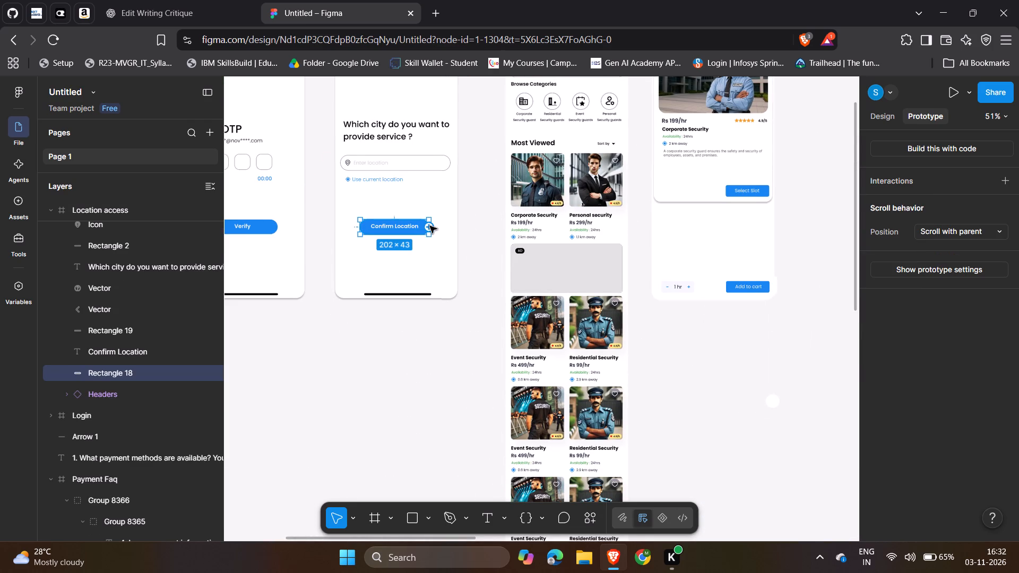
left_click_drag(430, 226, 529, 216)
scroll(682, 294, "down", 1)
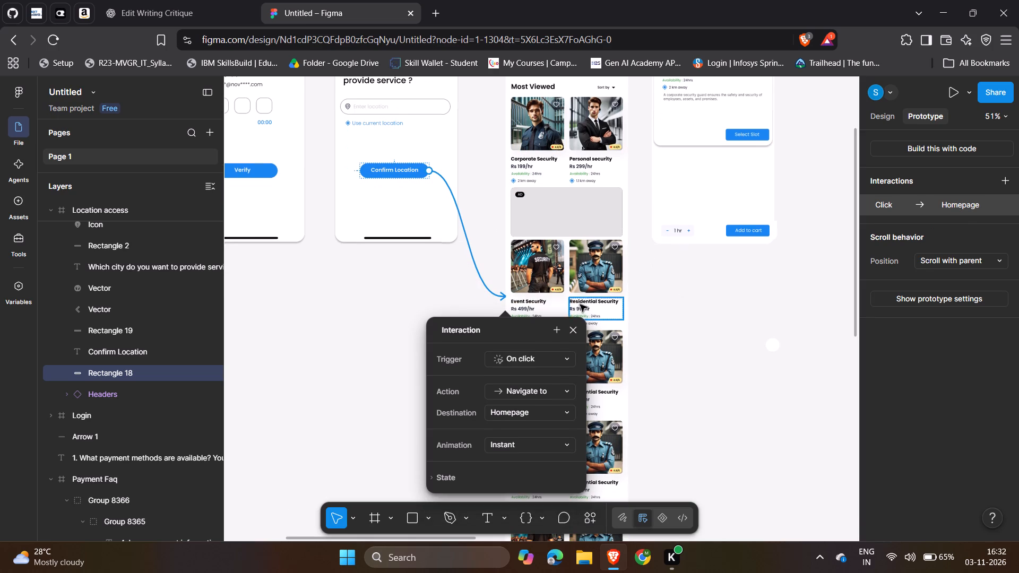
left_click(575, 325)
Link the Corporate Security card under Most Viewed on the Homepage to the View Item screen with an on-click navigation.
scroll(696, 316, "up", 1)
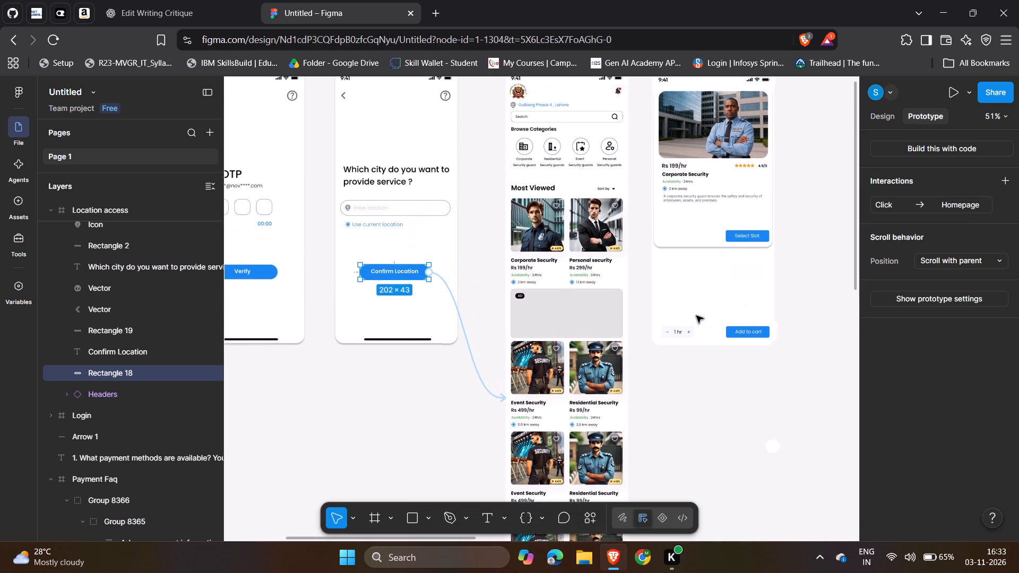
scroll(696, 316, "up", 1)
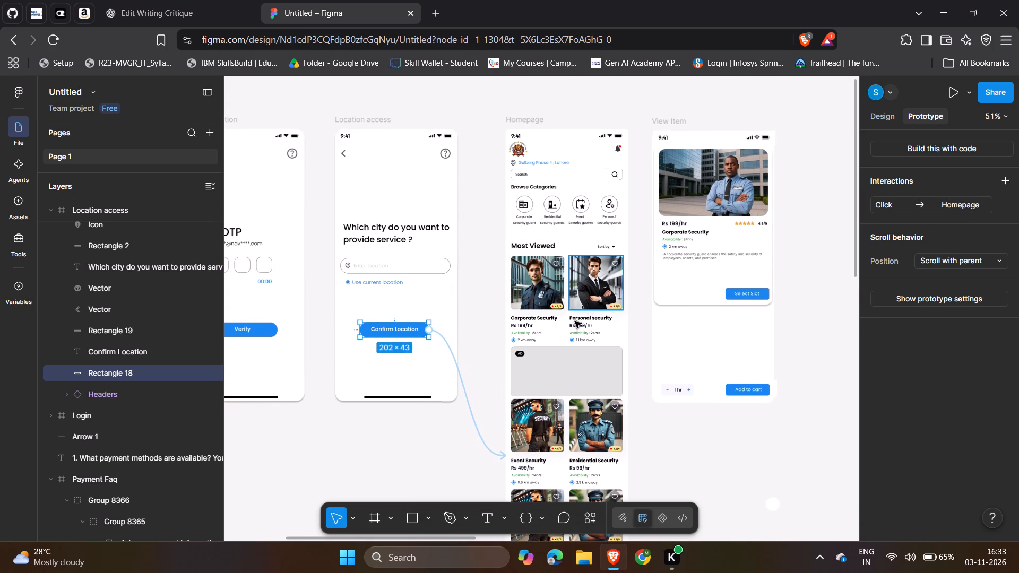
left_click(564, 286)
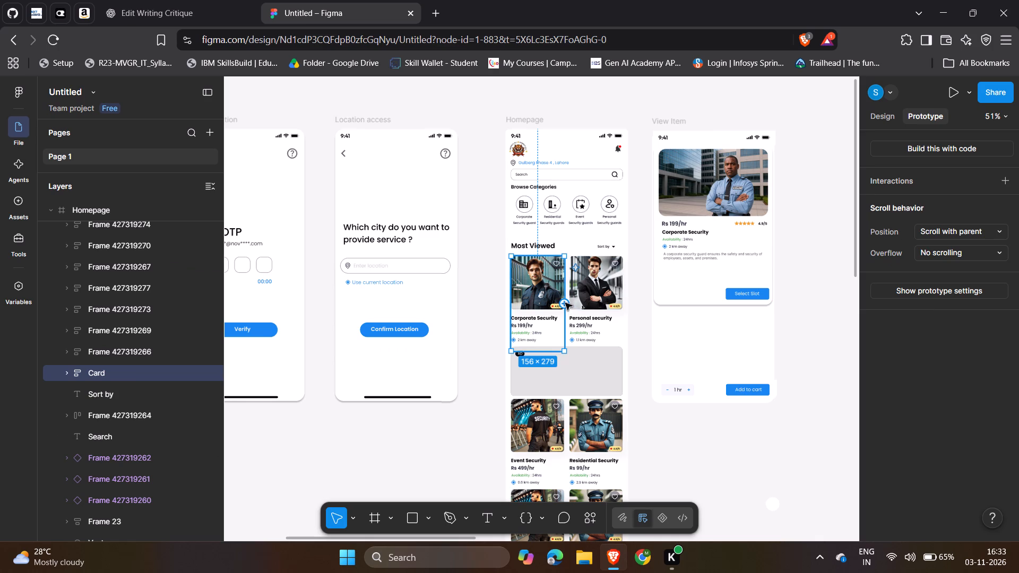
left_click_drag(565, 303, 688, 230)
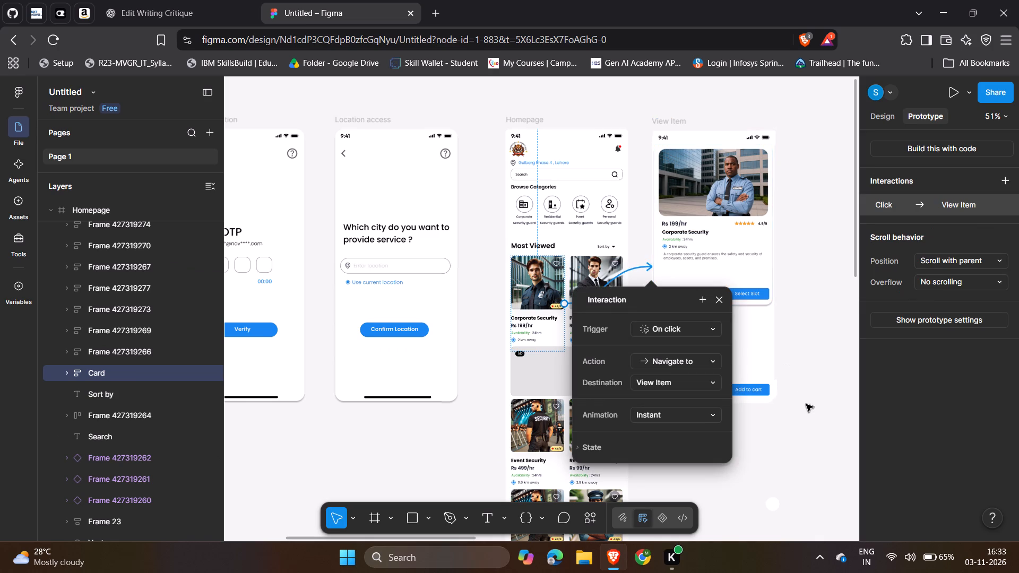
left_click(719, 298)
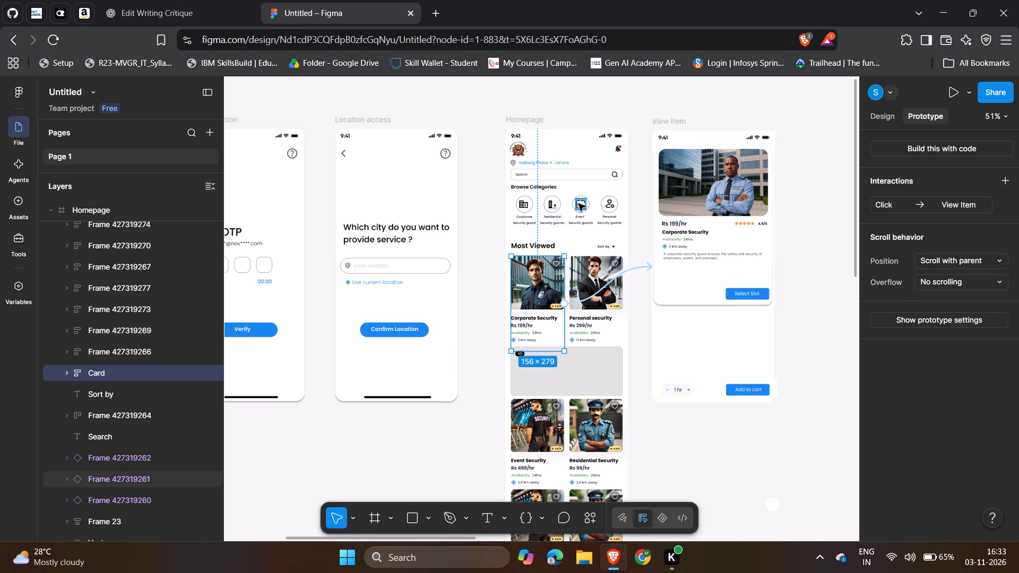
Check the scroll overflow options of the Homepage frame without changing them.
left_click(537, 118)
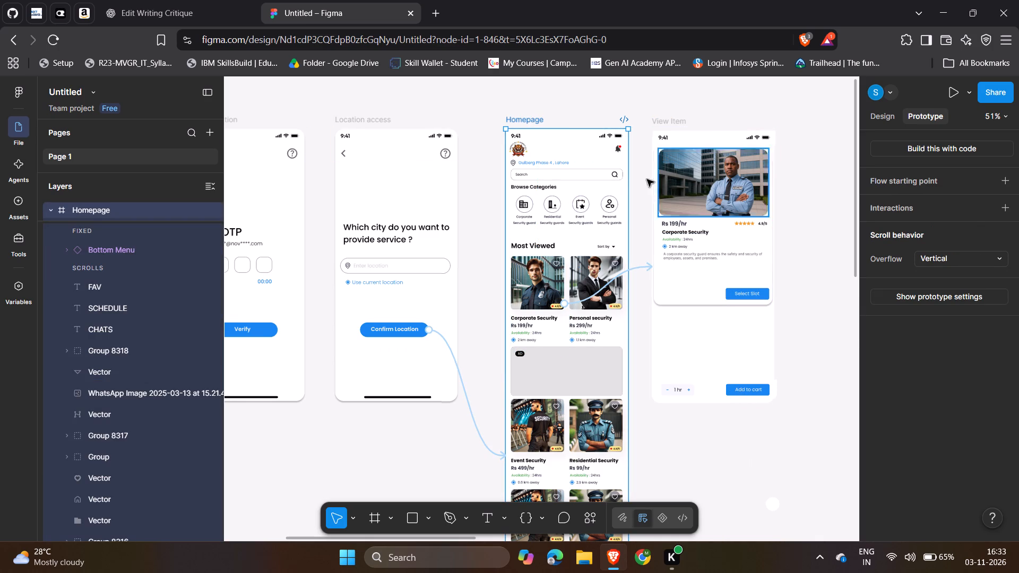
left_click(955, 255)
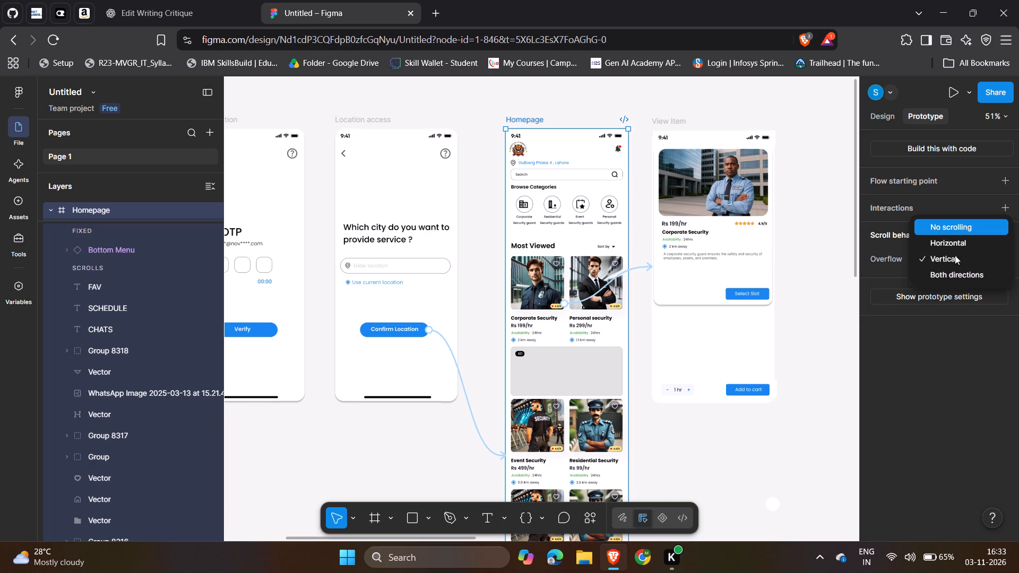
left_click(958, 387)
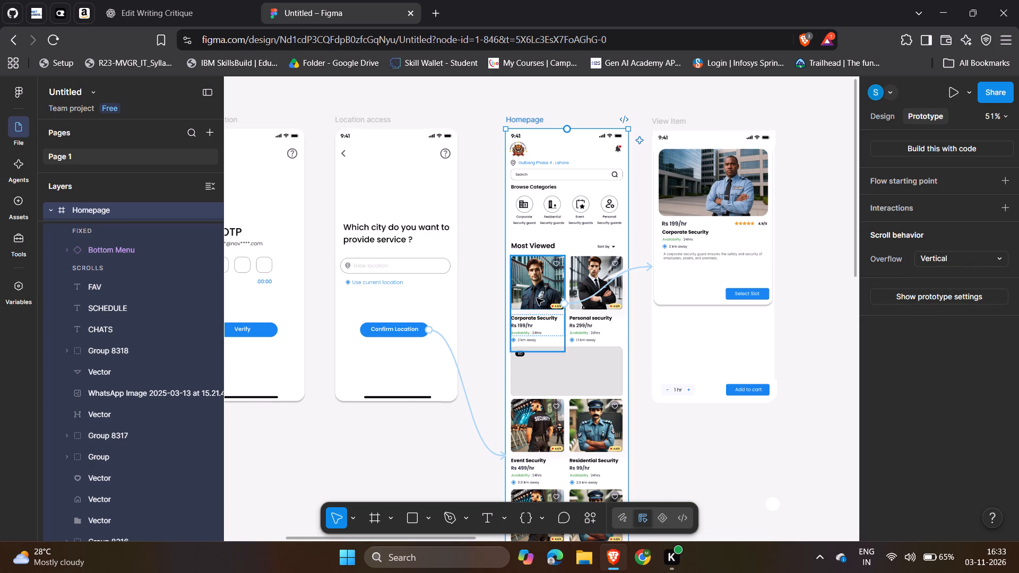
left_click(597, 150)
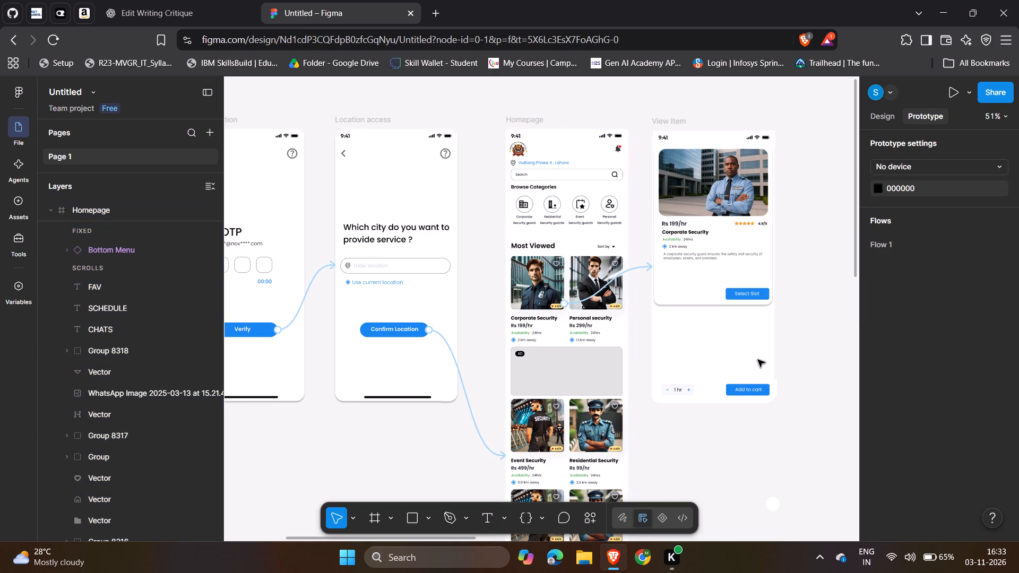
scroll(586, 339, "down", 1)
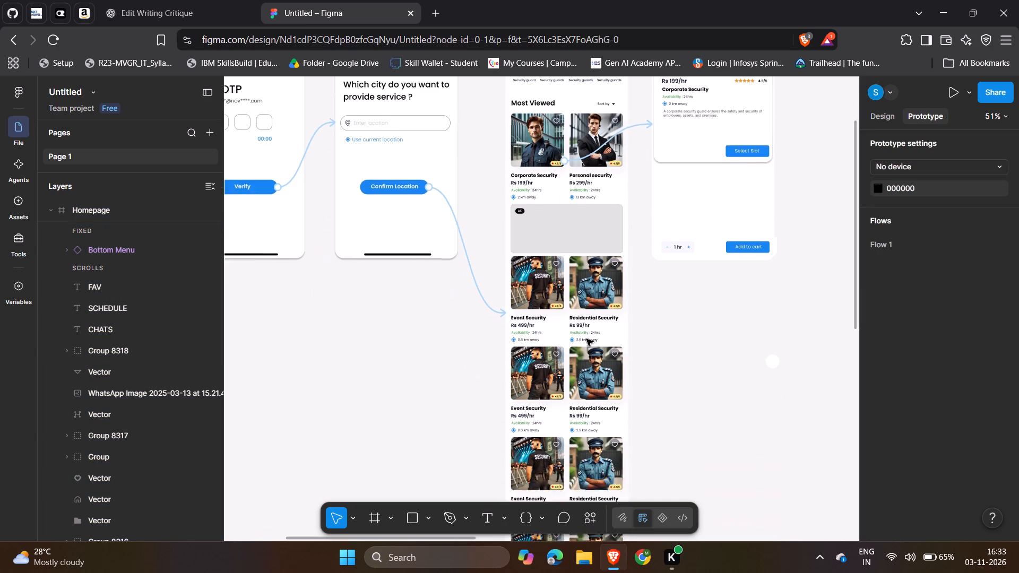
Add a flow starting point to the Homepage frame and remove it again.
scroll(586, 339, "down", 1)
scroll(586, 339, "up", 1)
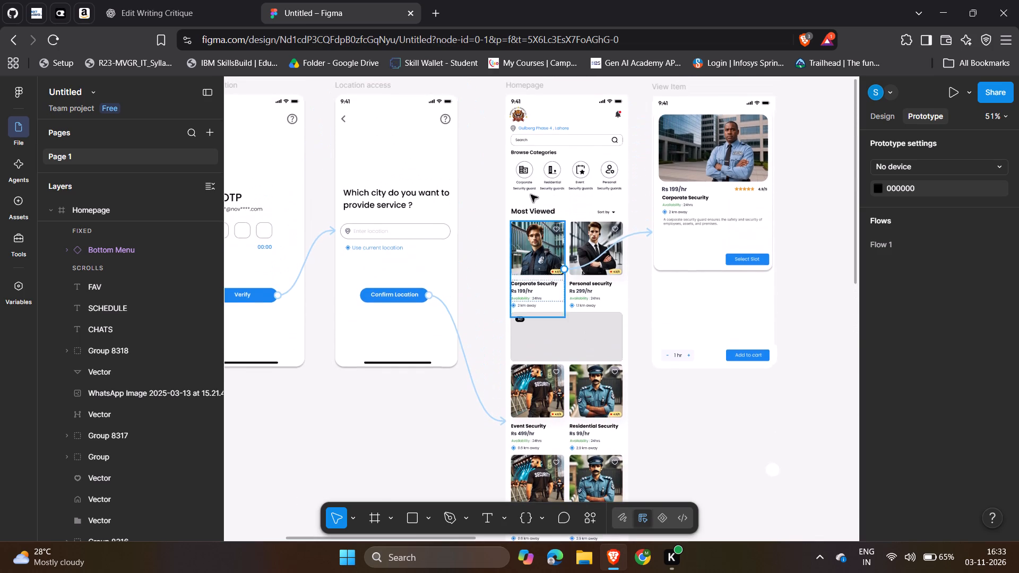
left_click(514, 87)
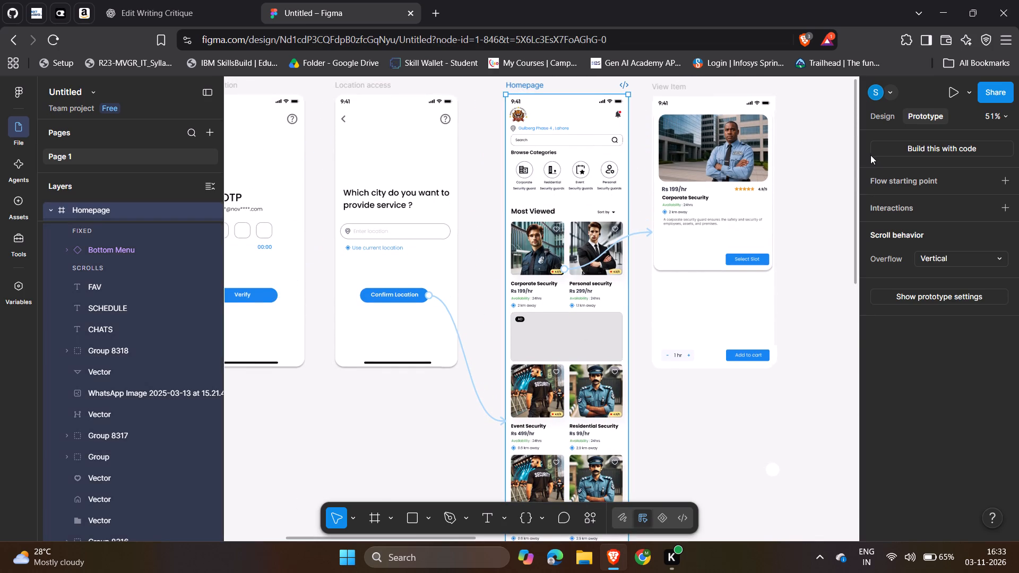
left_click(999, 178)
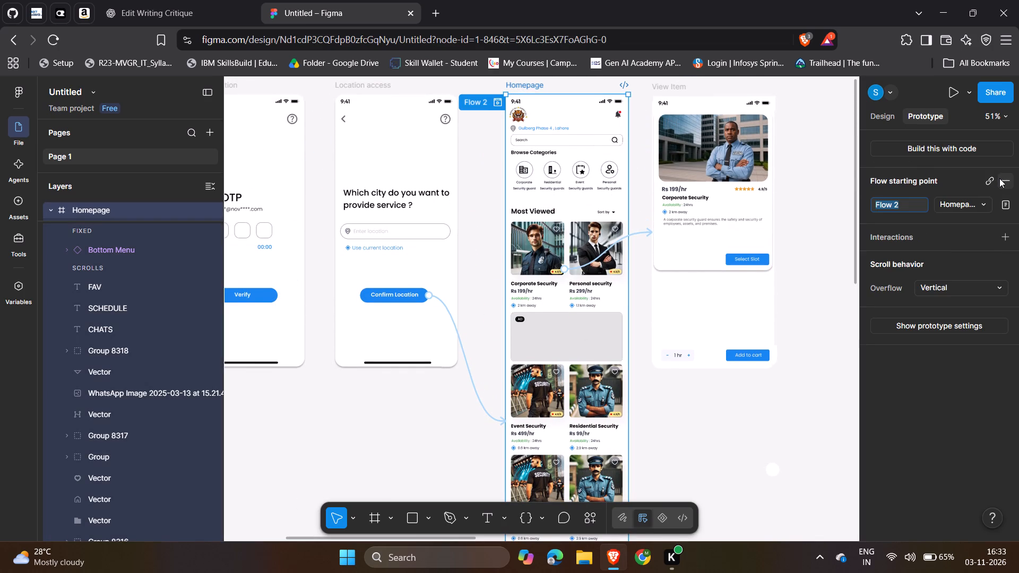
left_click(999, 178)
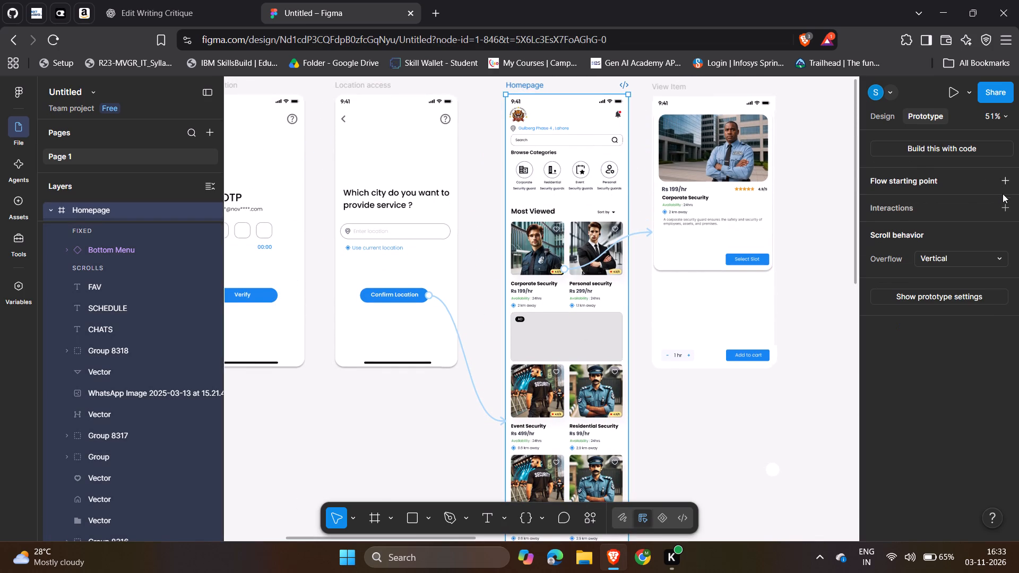
Add an interaction to the Homepage frame, check its trigger options, and leave it at On click with action None.
left_click(1004, 209)
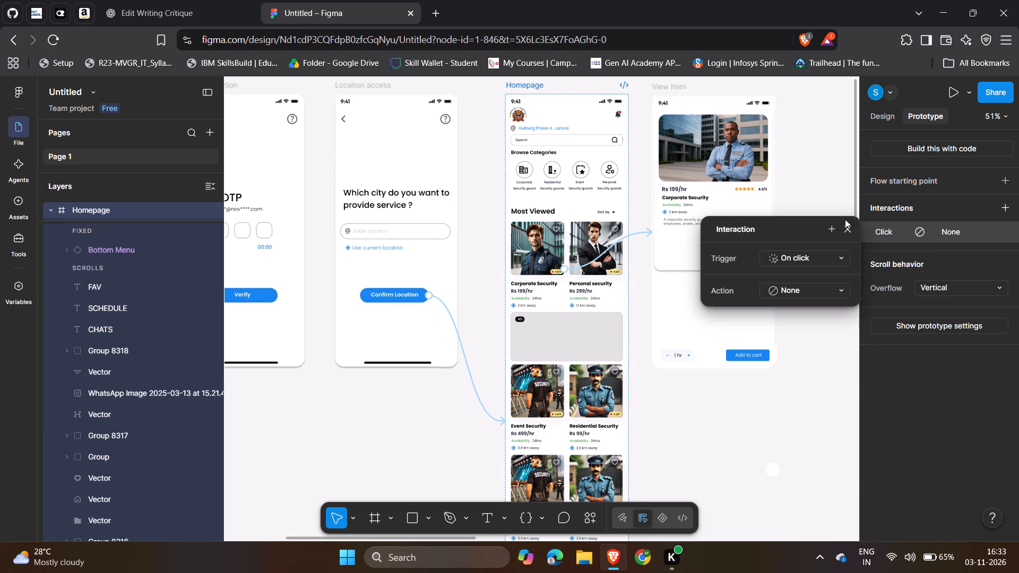
left_click(813, 264)
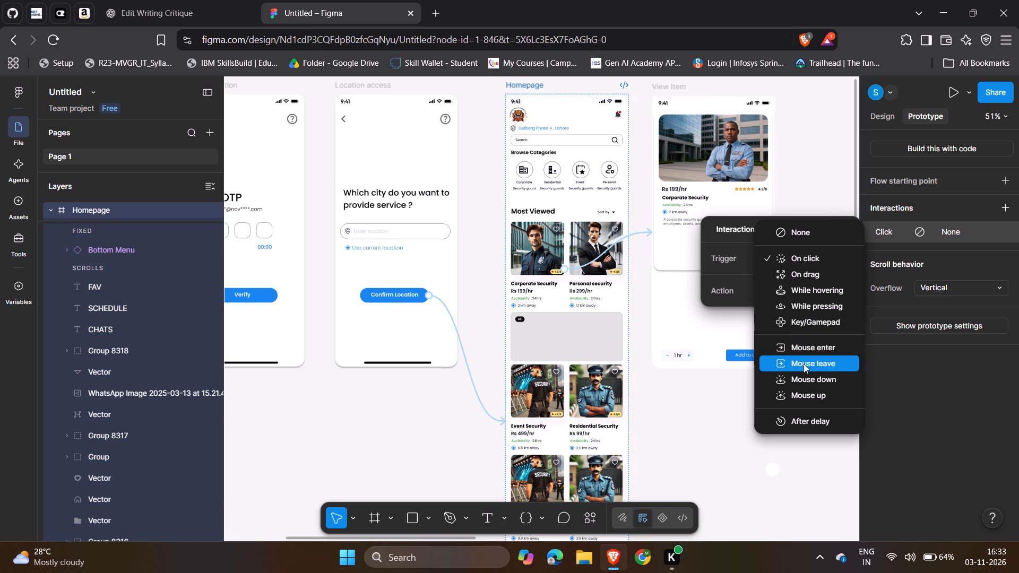
left_click(834, 476)
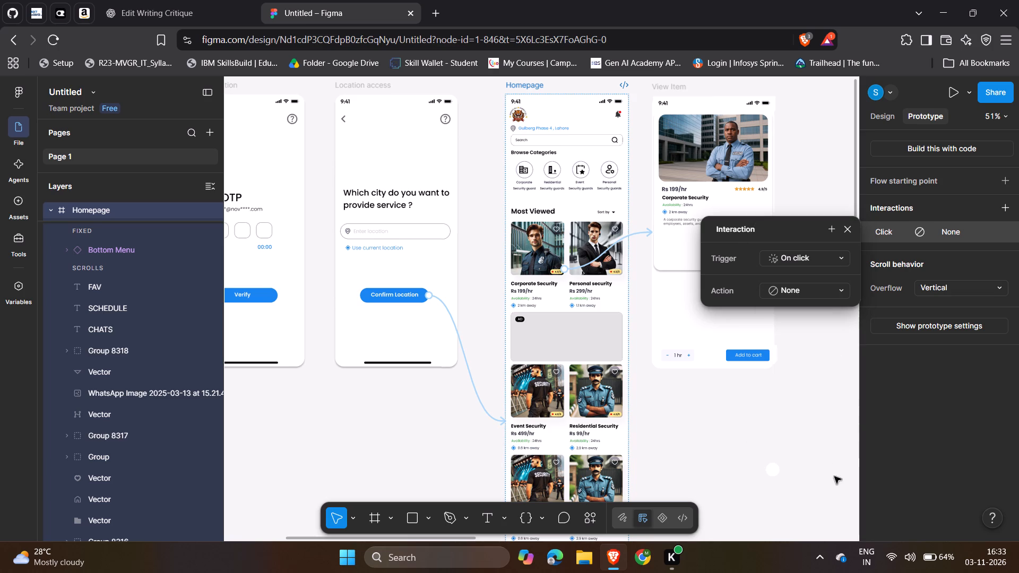
left_click(898, 264)
left_click(767, 428)
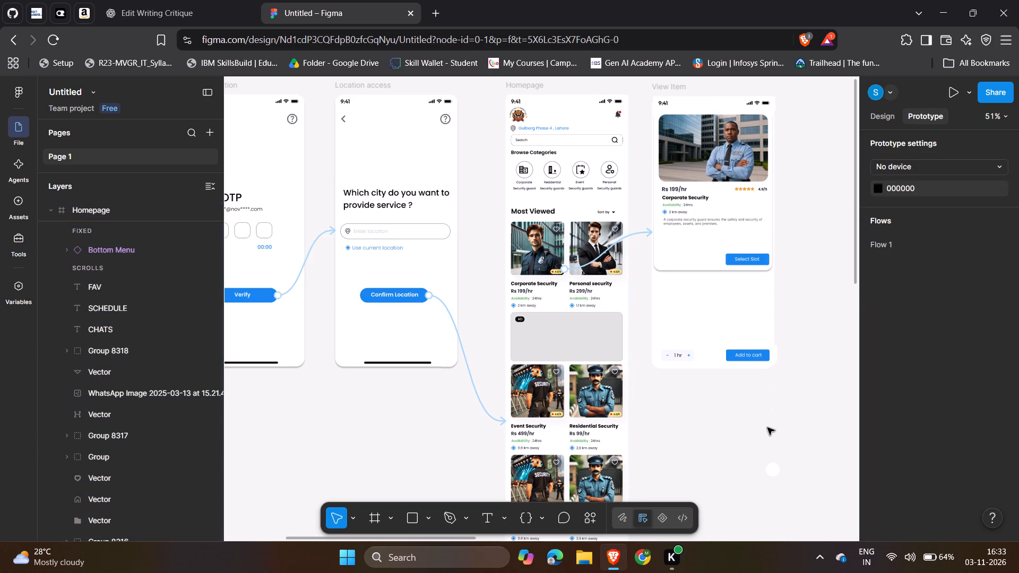
Link the Add to cart button on the View Item screen to the Cart screen with an on-click navigation.
scroll(767, 428, "left", 4)
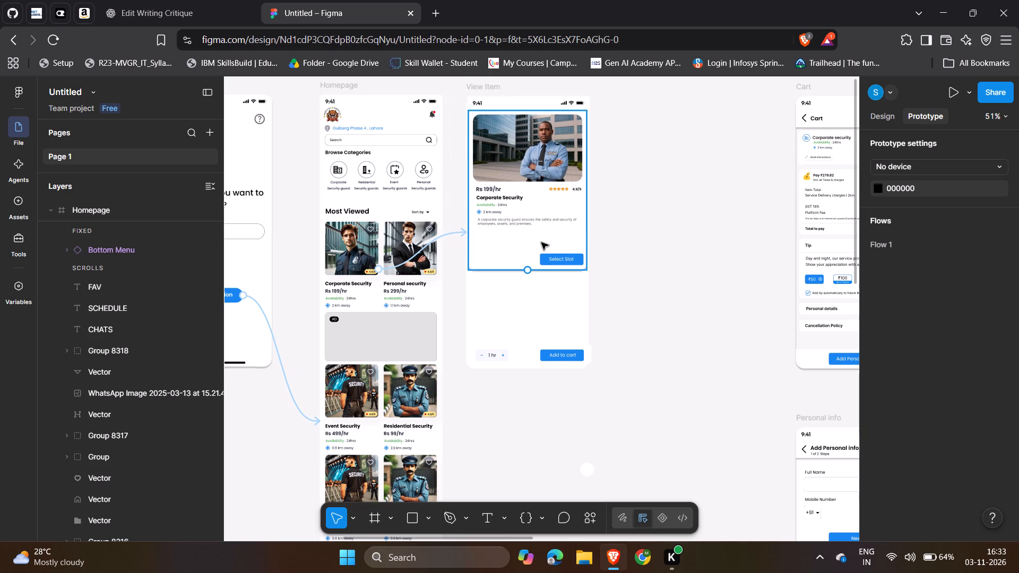
scroll(709, 328, "left", 1)
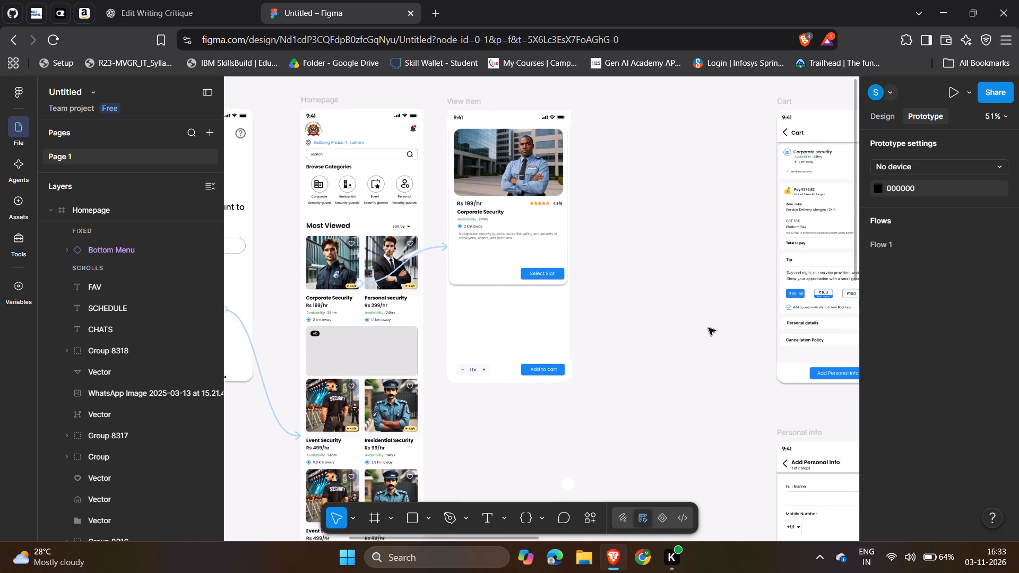
scroll(709, 328, "left", 1)
scroll(596, 356, "left", 1)
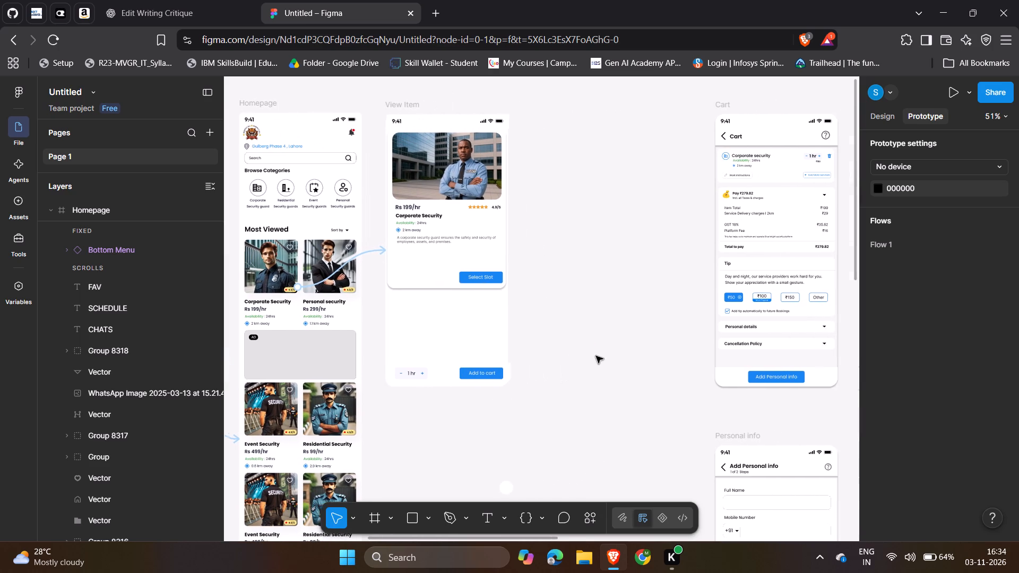
scroll(596, 356, "left", 1)
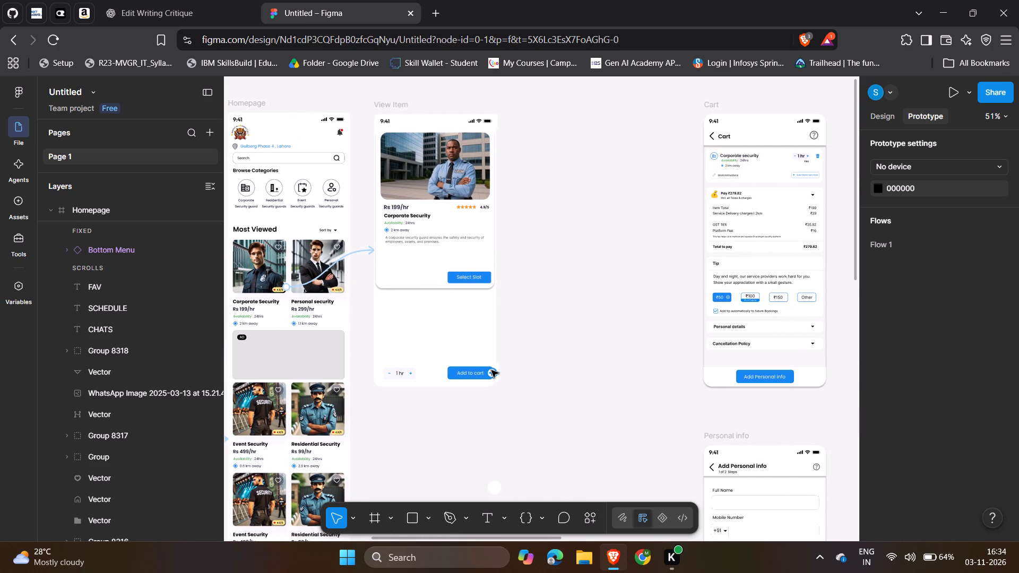
left_click_drag(491, 370, 744, 321)
scroll(744, 321, "up", 1)
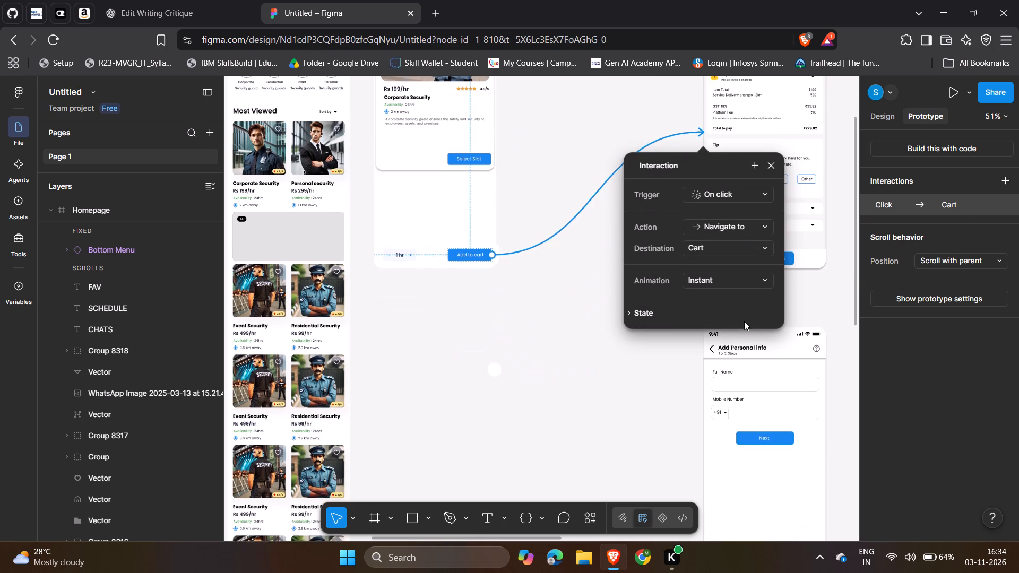
scroll(744, 321, "up", 1)
left_click(726, 224)
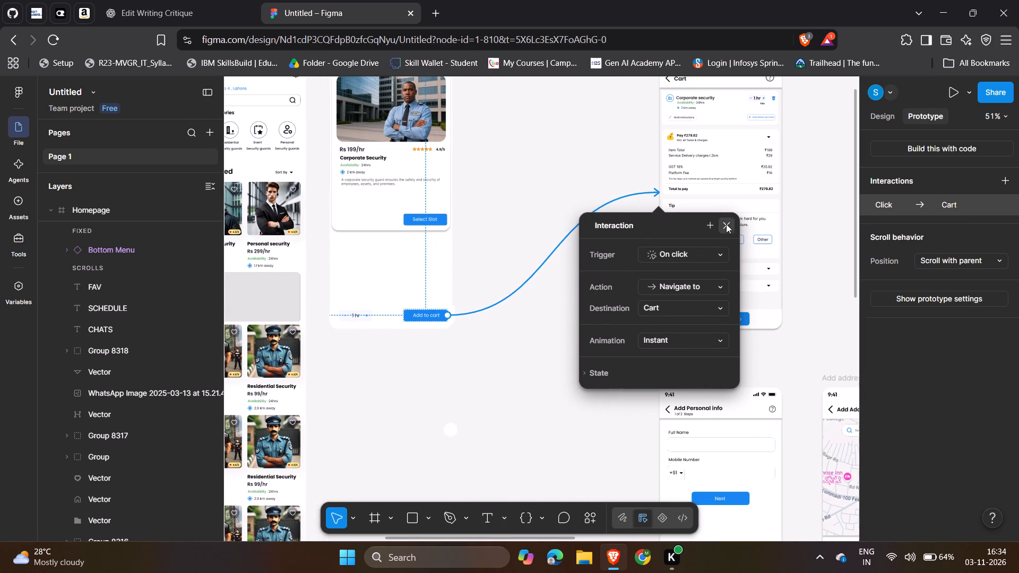
Link the Add Personal Info button on the Cart screen to the Personal info screen with an on-click navigation.
scroll(606, 321, "left", 2)
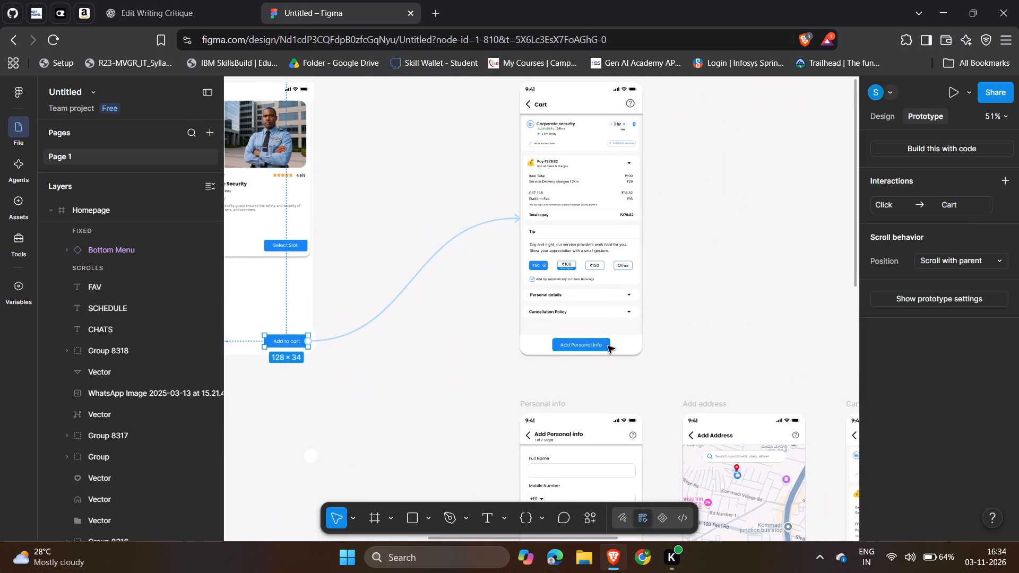
left_click(608, 346)
left_click_drag(612, 344, 617, 436)
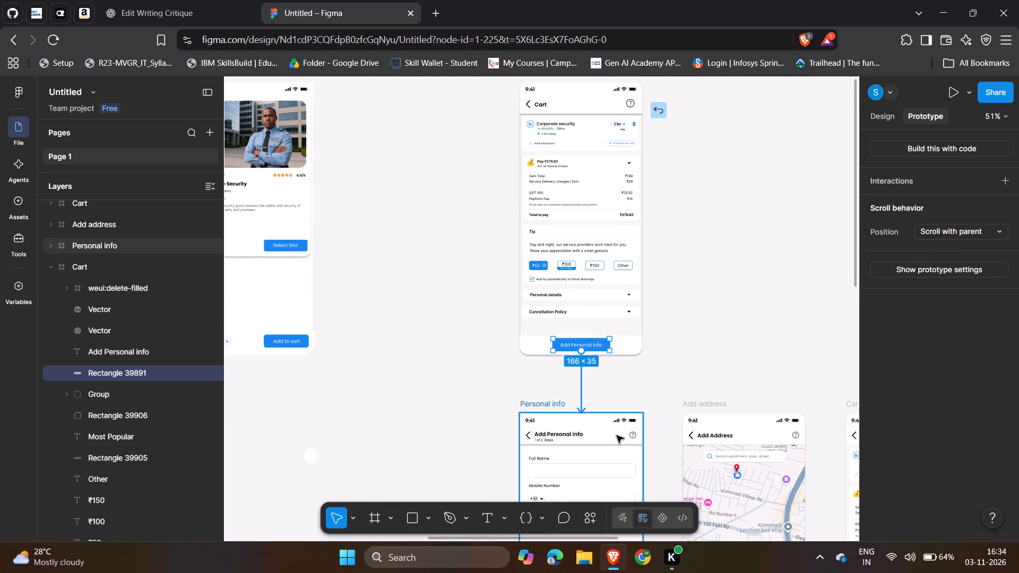
scroll(617, 436, "down", 2)
left_click(649, 222)
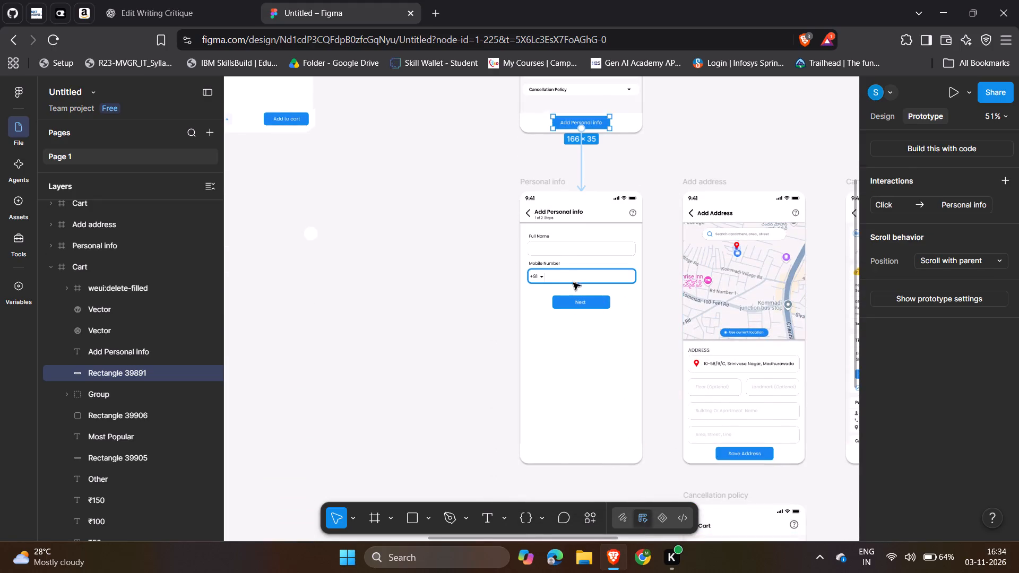
Link the Next button on the Personal info screen to the Add address screen with an on-click navigation.
left_click(601, 301)
left_click_drag(610, 302, 699, 292)
scroll(699, 292, "left", 4)
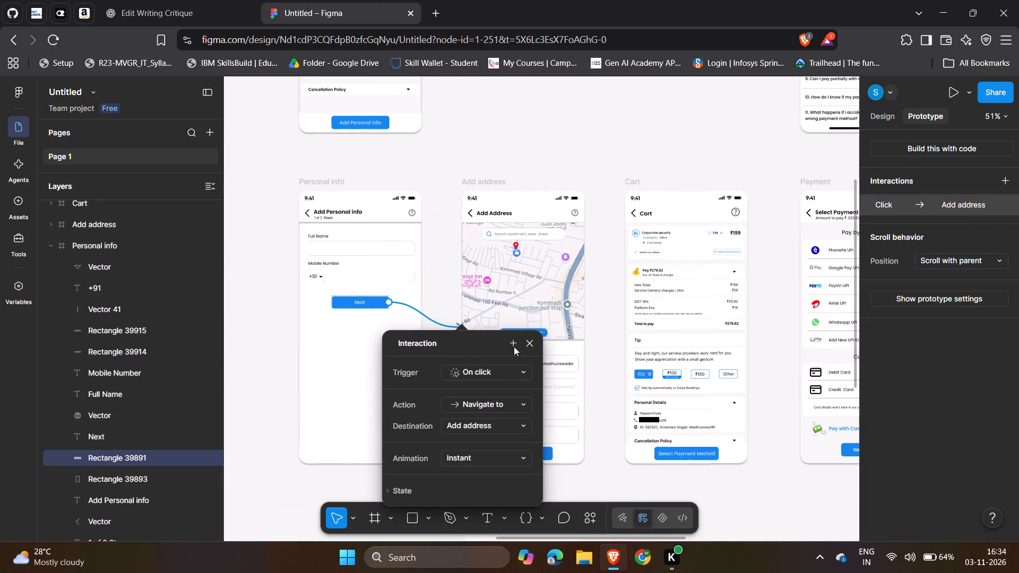
left_click(530, 345)
Link the Save Address button on the Add address screen to the Cart screen with the Select Payment Method button, using an on-click navigation.
scroll(583, 322, "down", 1)
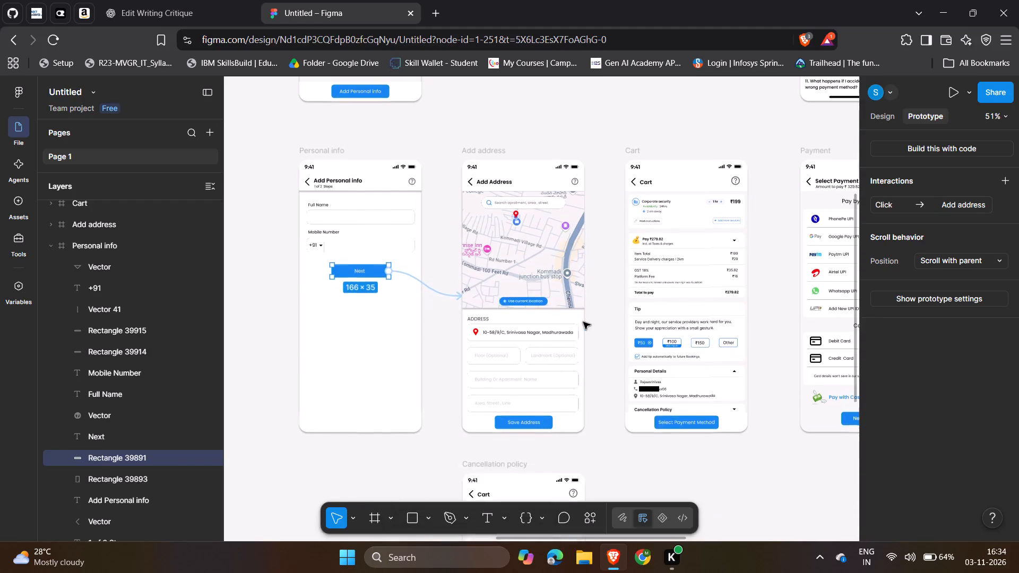
scroll(583, 322, "down", 1)
left_click(534, 420)
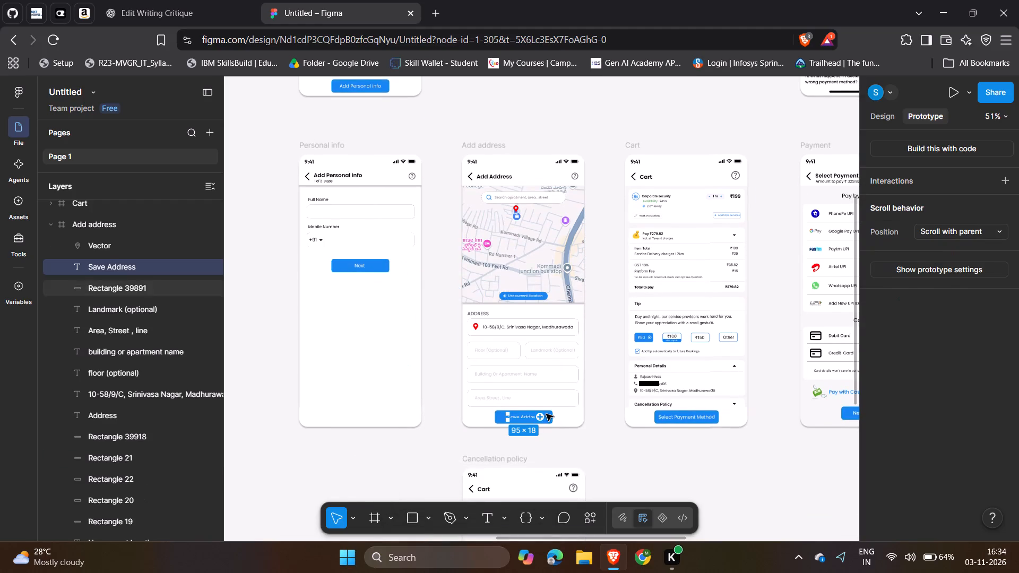
left_click(549, 414)
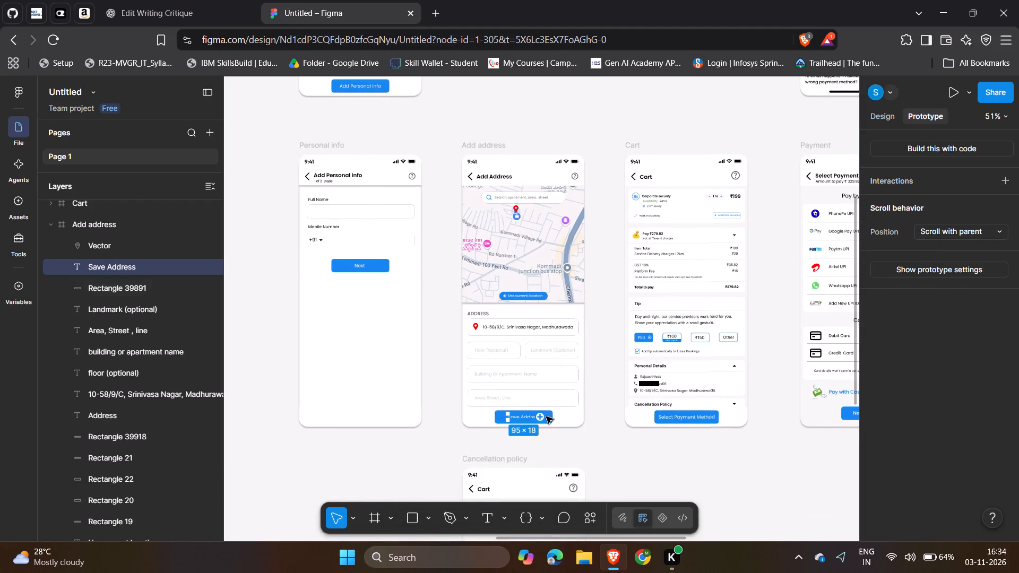
left_click(548, 417)
left_click(610, 419)
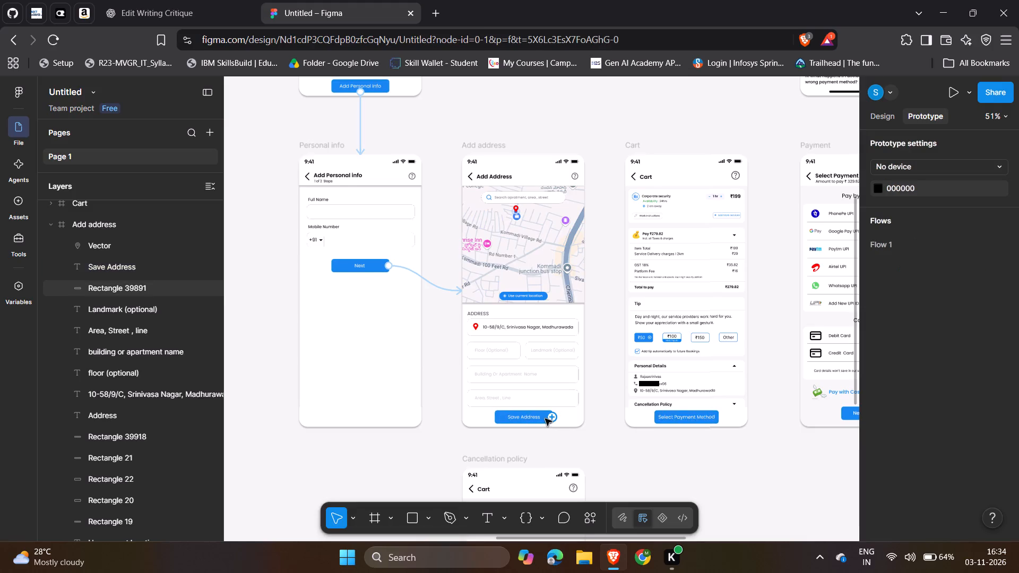
left_click_drag(551, 416, 664, 367)
scroll(664, 367, "down", 2)
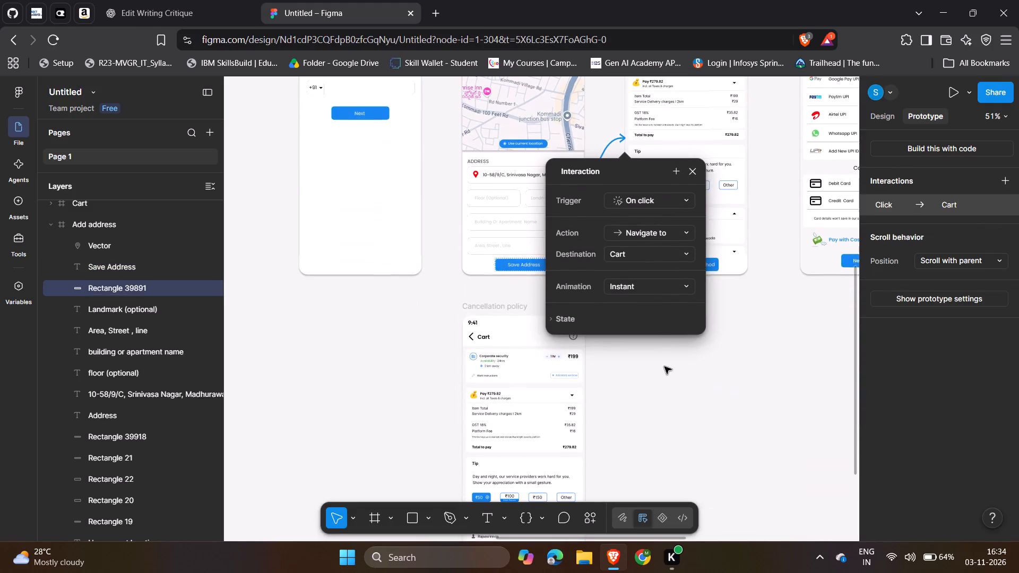
left_click(693, 168)
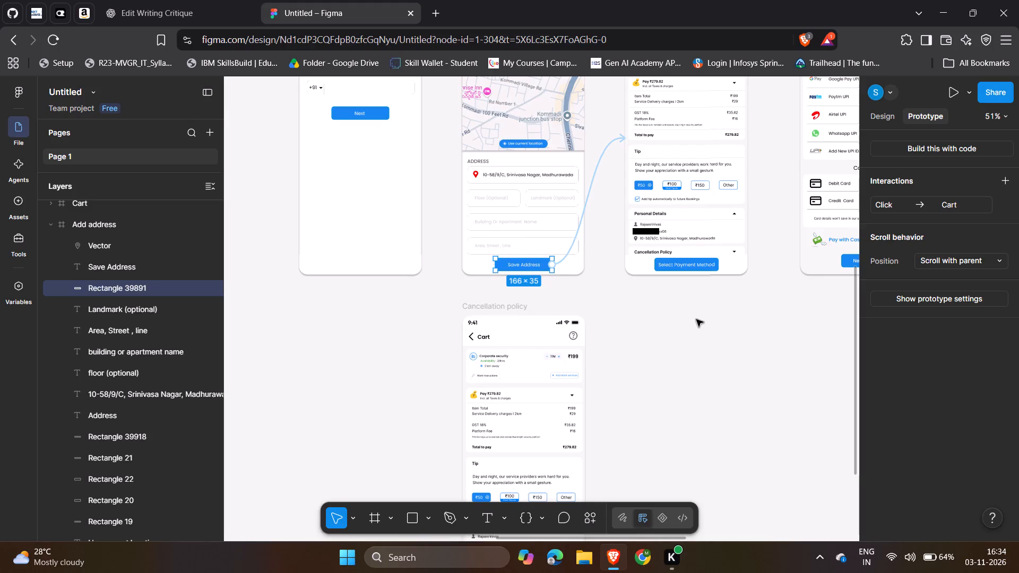
Link the Select Payment Method button on the Cart screen to the Payment screen with an on-click navigation.
scroll(696, 319, "up", 2)
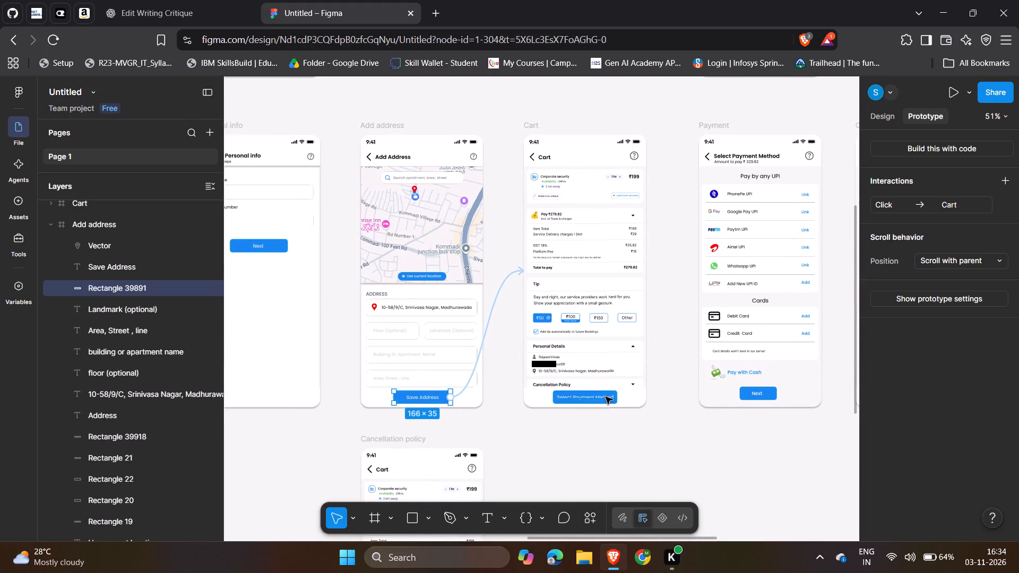
left_click(623, 420)
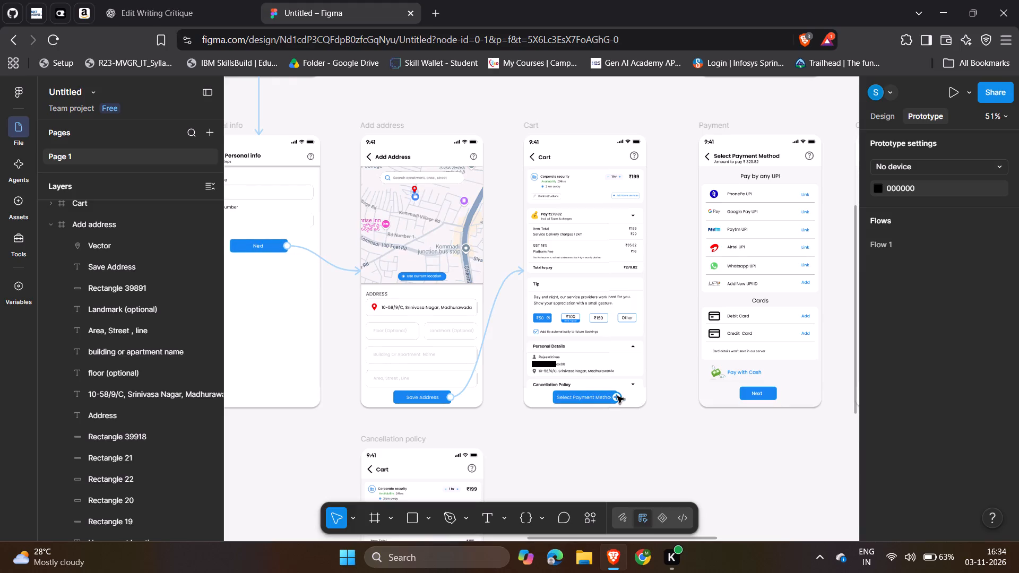
left_click_drag(618, 396, 737, 374)
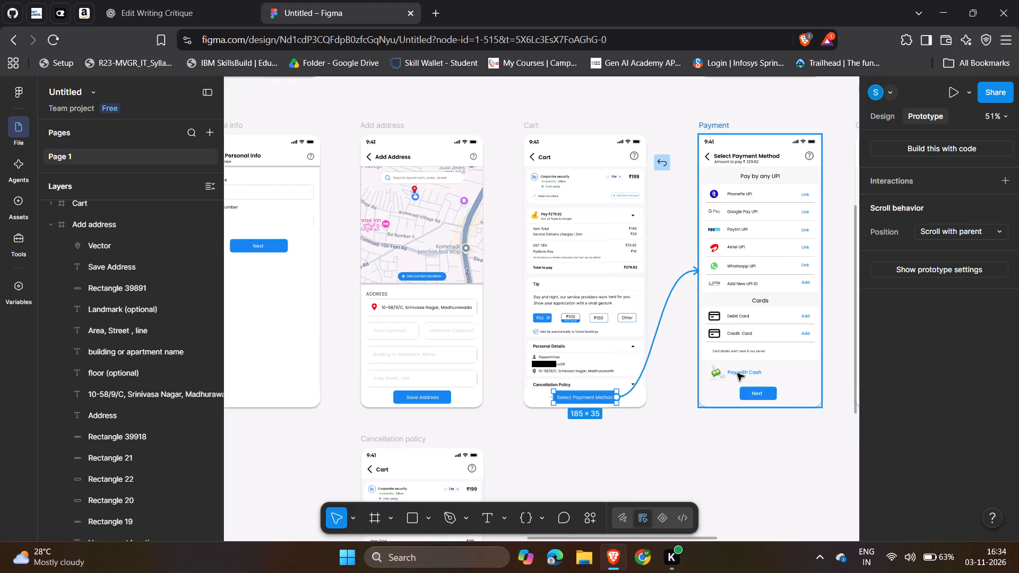
left_click_drag(737, 374, 737, 374)
left_click(827, 442)
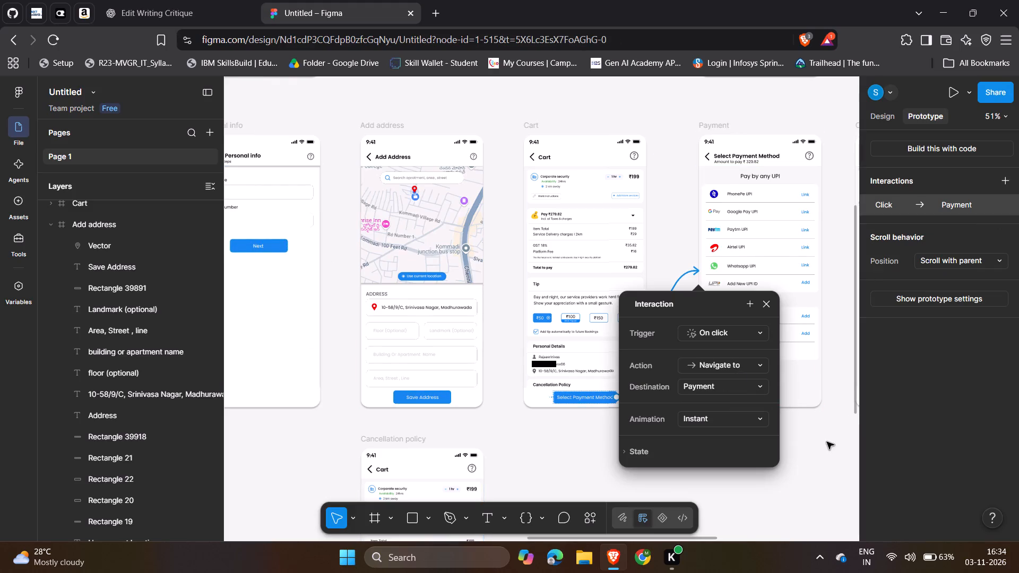
Link the Next button on the Payment screen to the Cart screen with the Pay button, using an on-click navigation.
scroll(759, 407, "left", 2)
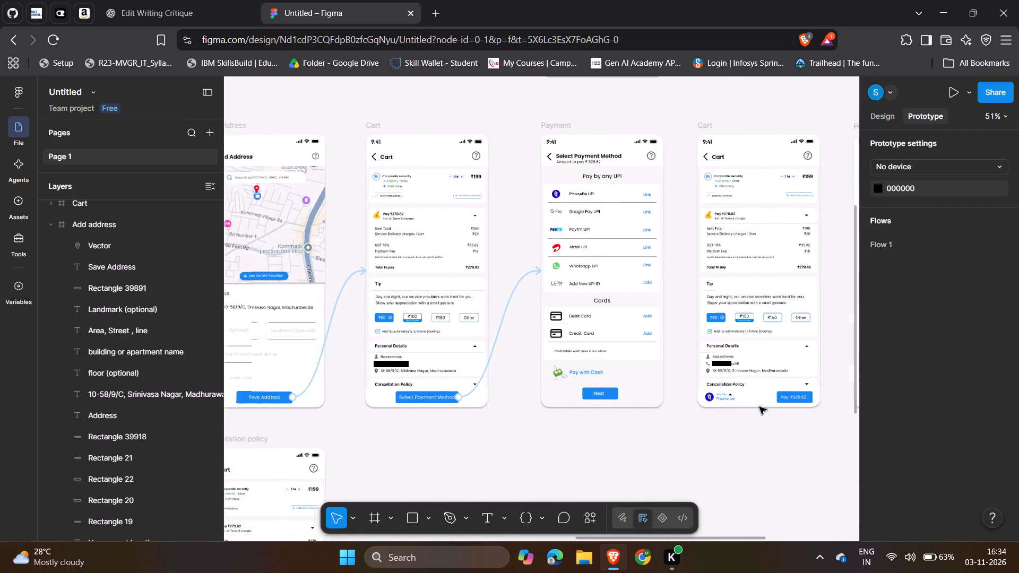
scroll(759, 407, "left", 1)
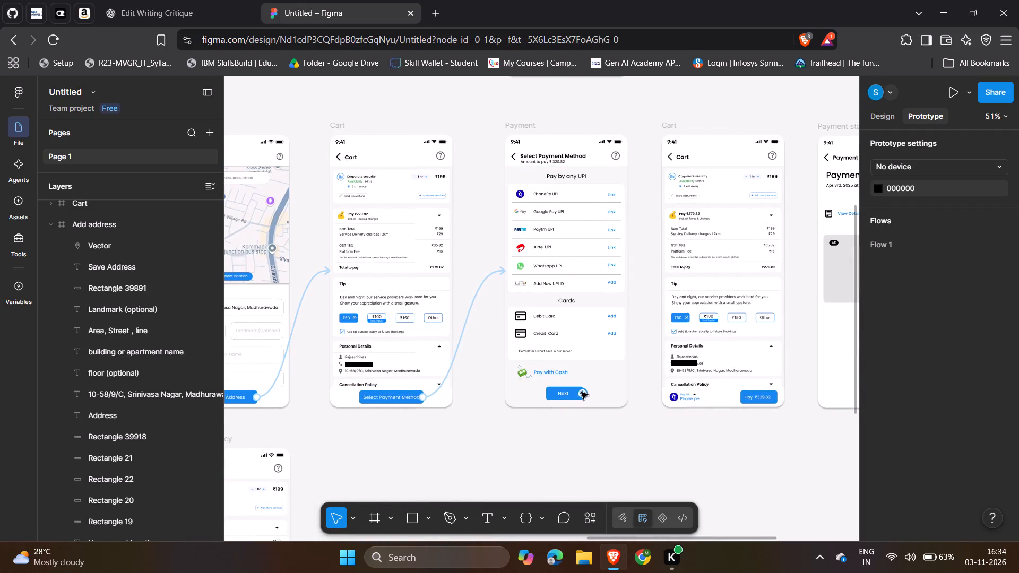
left_click_drag(582, 392, 695, 342)
scroll(695, 342, "down", 1)
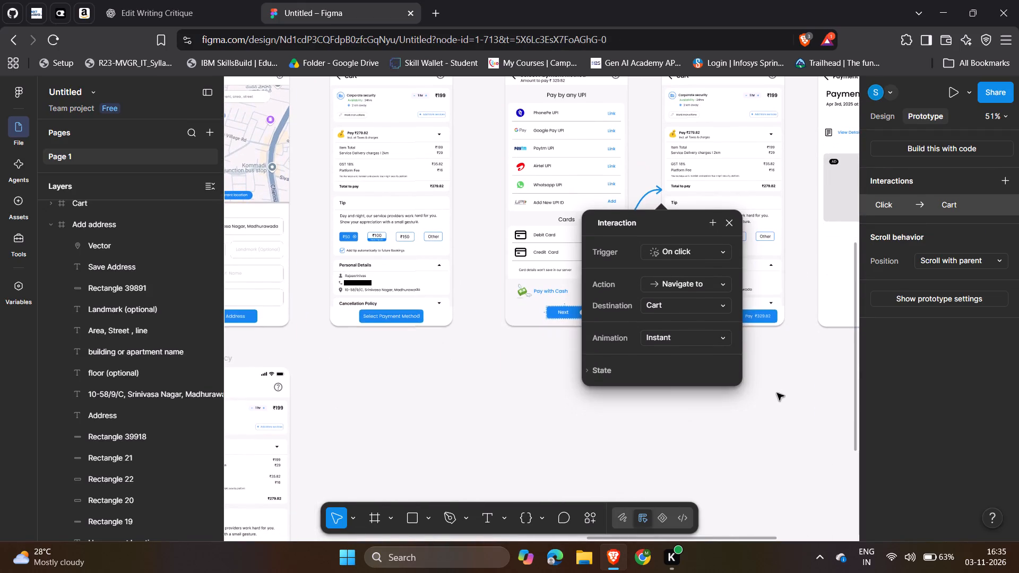
left_click(783, 398)
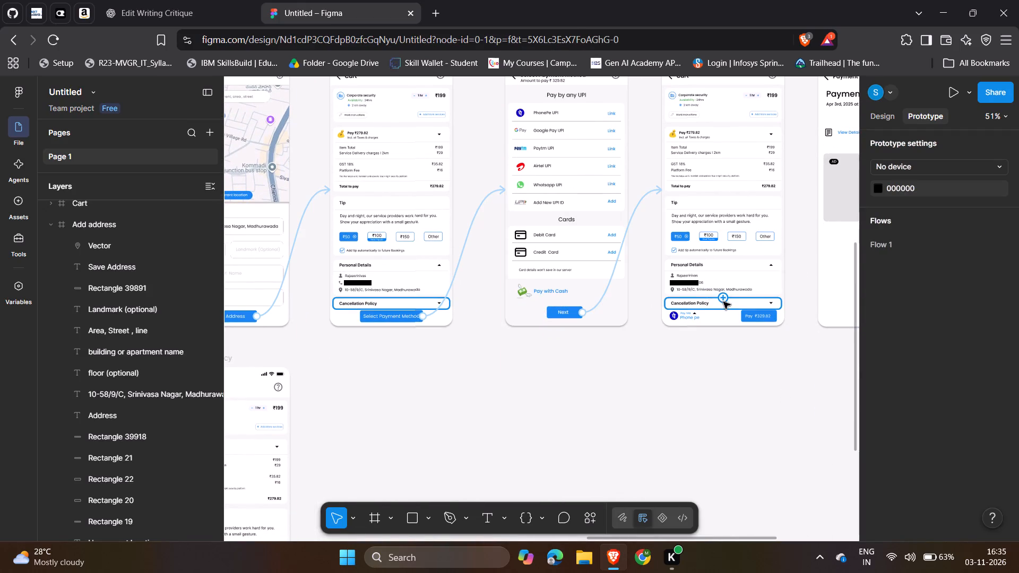
Link the Cancellation Policy row on the Cart screen with the Pay button to the Cancellation policy screen with an on-click navigation.
left_click_drag(723, 298, 300, 429)
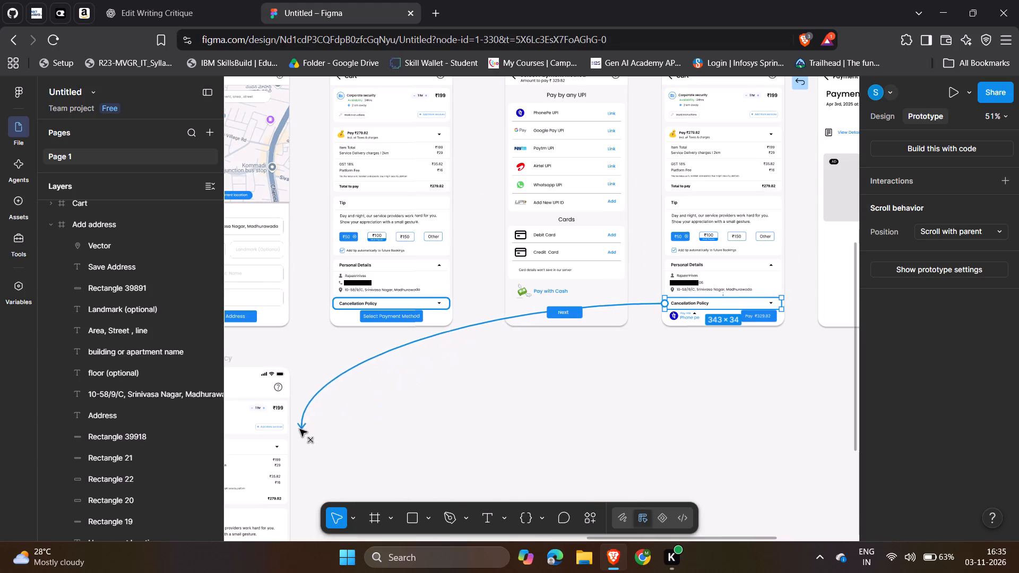
left_click_drag(300, 429, 219, 435)
left_click(659, 403)
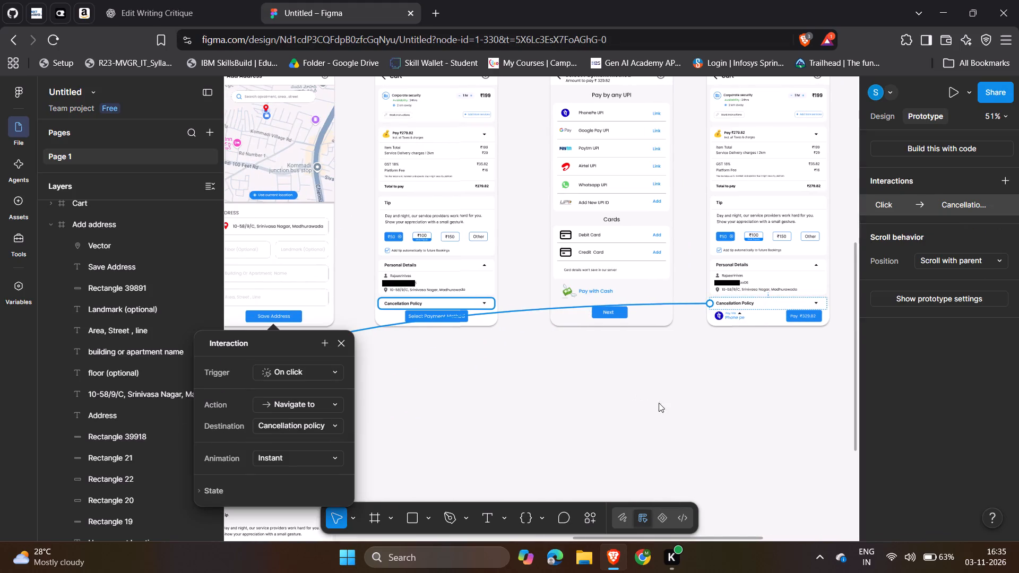
Link the back arrow on the Cancellation policy screen to the Cart screen with the Pay button, using an on-click navigation.
scroll(659, 403, "down", 1)
scroll(659, 403, "up", 1)
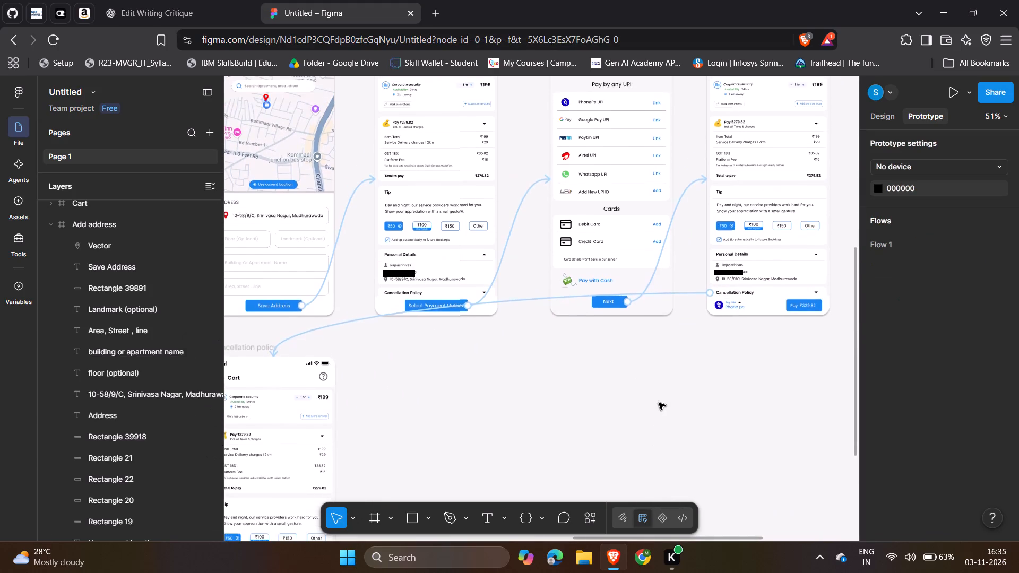
scroll(659, 403, "right", 1)
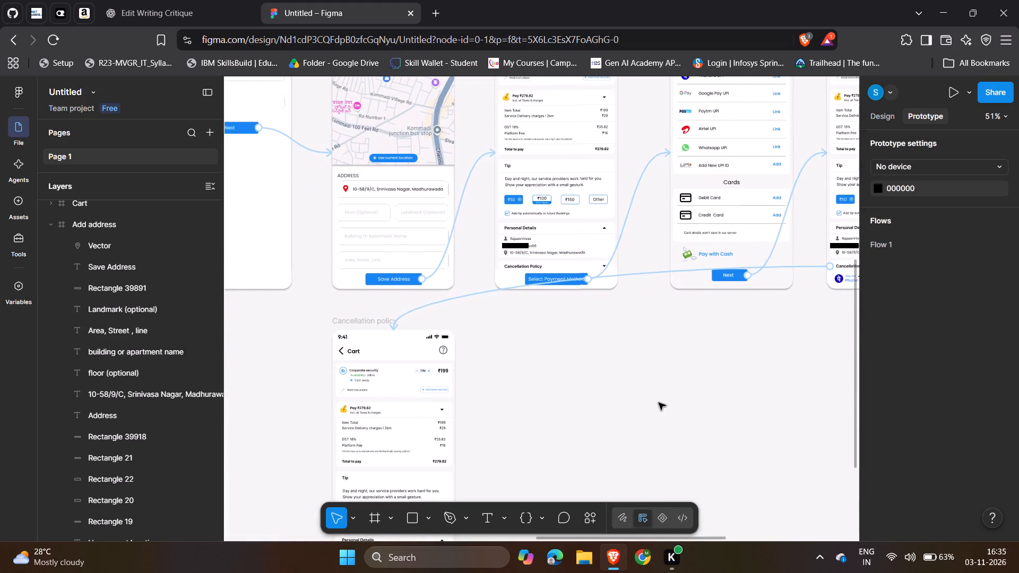
left_click_drag(341, 350, 683, 244)
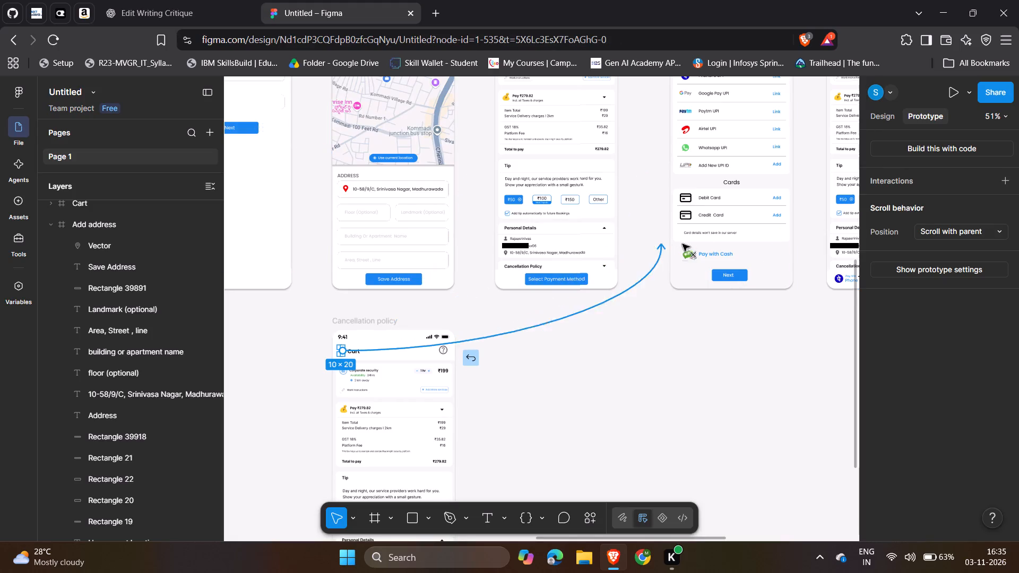
left_click_drag(683, 244, 821, 243)
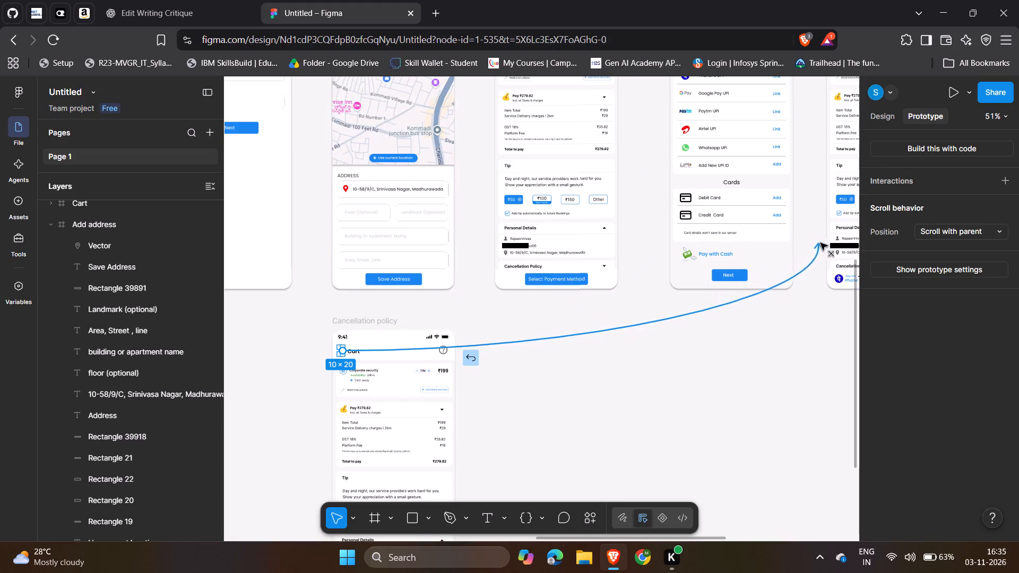
left_click_drag(821, 243, 832, 246)
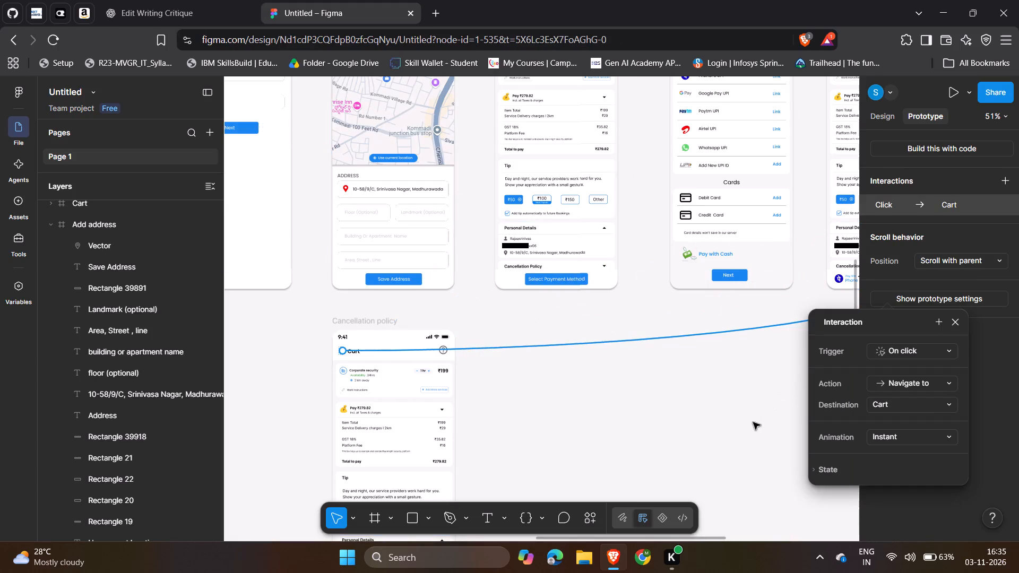
left_click(752, 422)
Link the Pay button on the Cart screen to the Payment status screen.
scroll(752, 422, "up", 1)
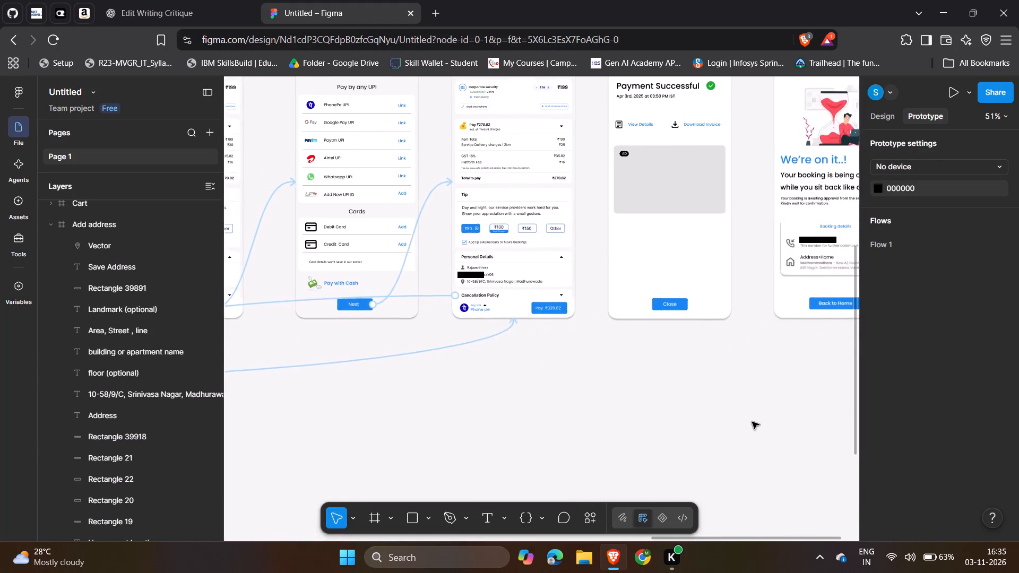
scroll(752, 422, "up", 1)
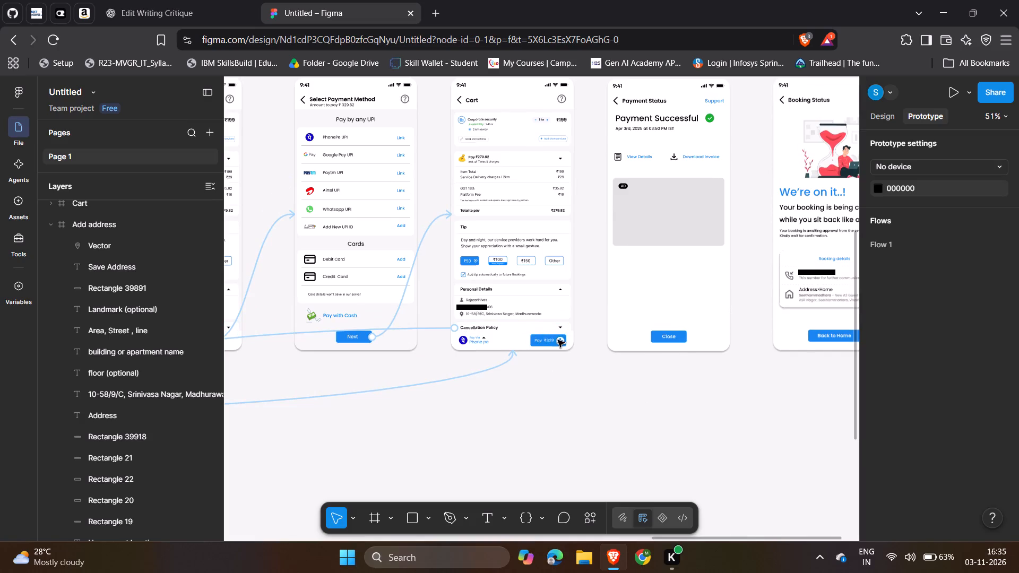
left_click_drag(564, 337, 654, 305)
left_click(752, 370)
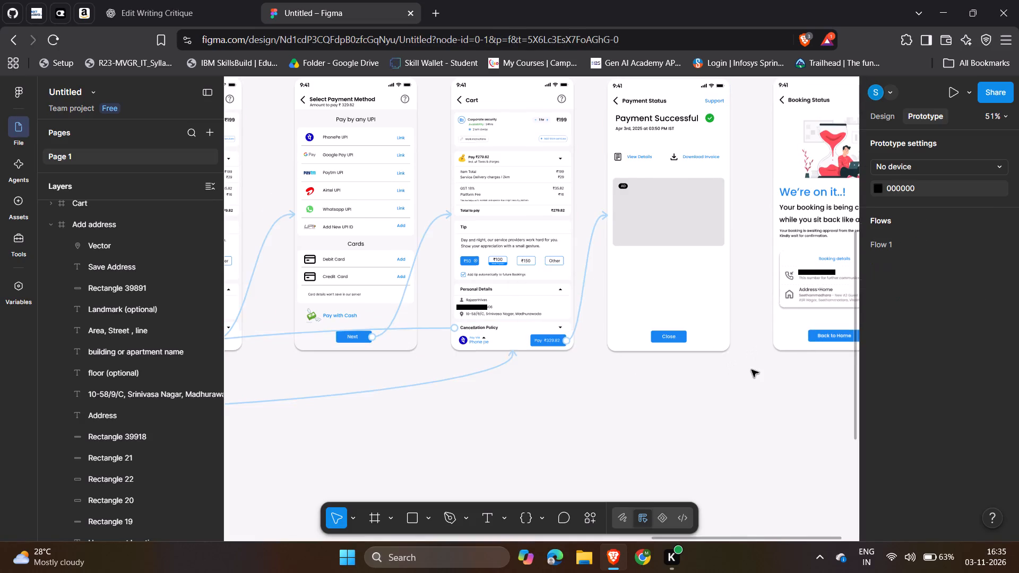
Link the Close button on the Payment status screen to the Order tracking screen with an on-click navigation.
scroll(752, 370, "left", 1)
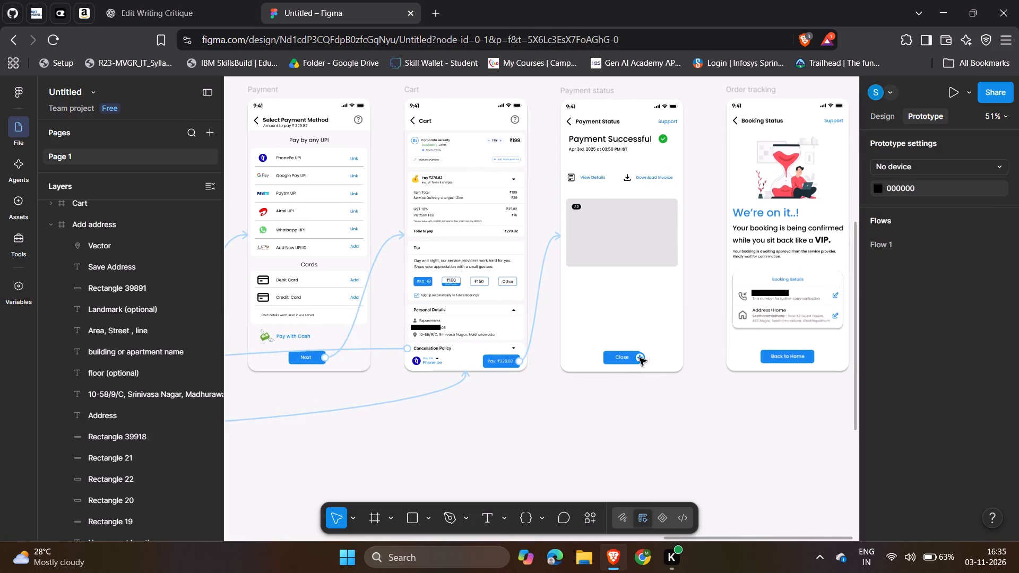
left_click_drag(640, 358, 752, 323)
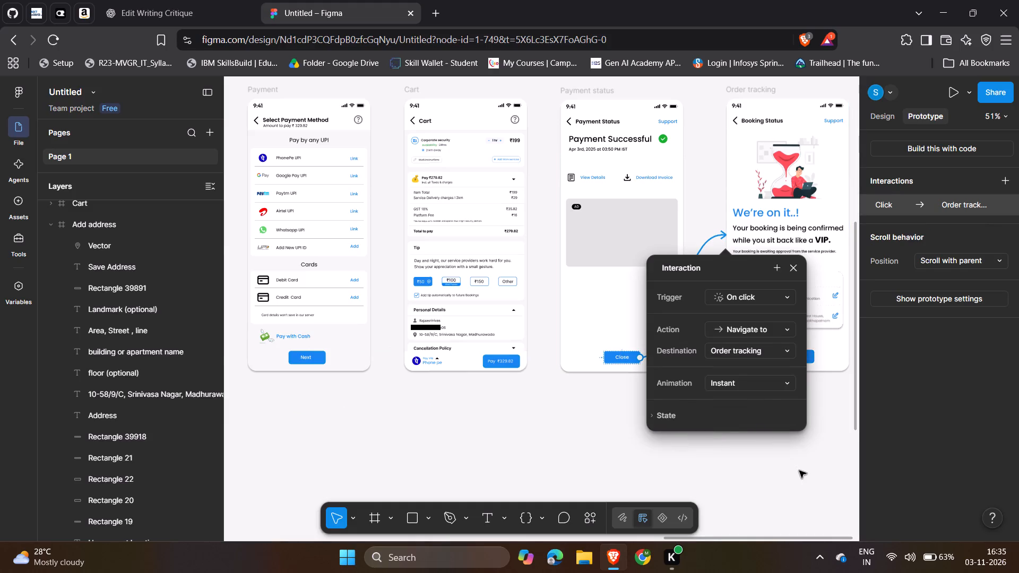
left_click(799, 471)
Link the Back to Home button on the Order tracking screen to the Homepage screen.
scroll(799, 471, "left", 3)
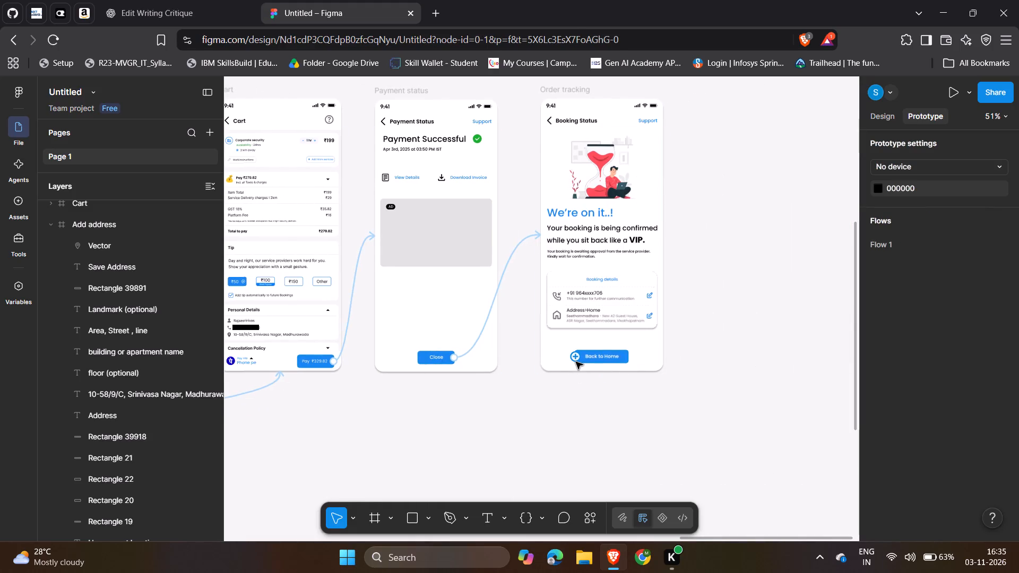
left_click_drag(575, 359, 160, 334)
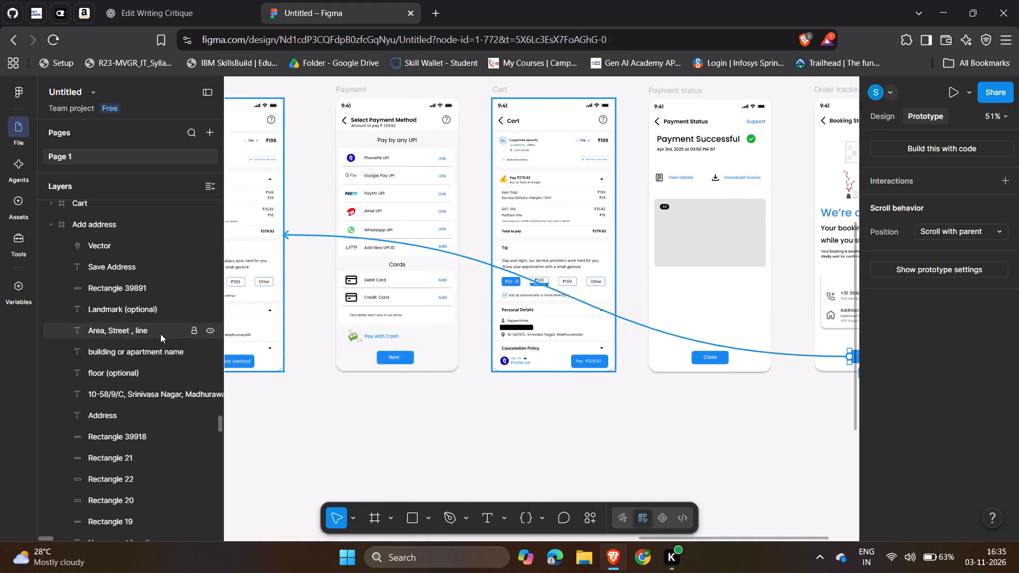
left_click_drag(160, 334, 0, 332)
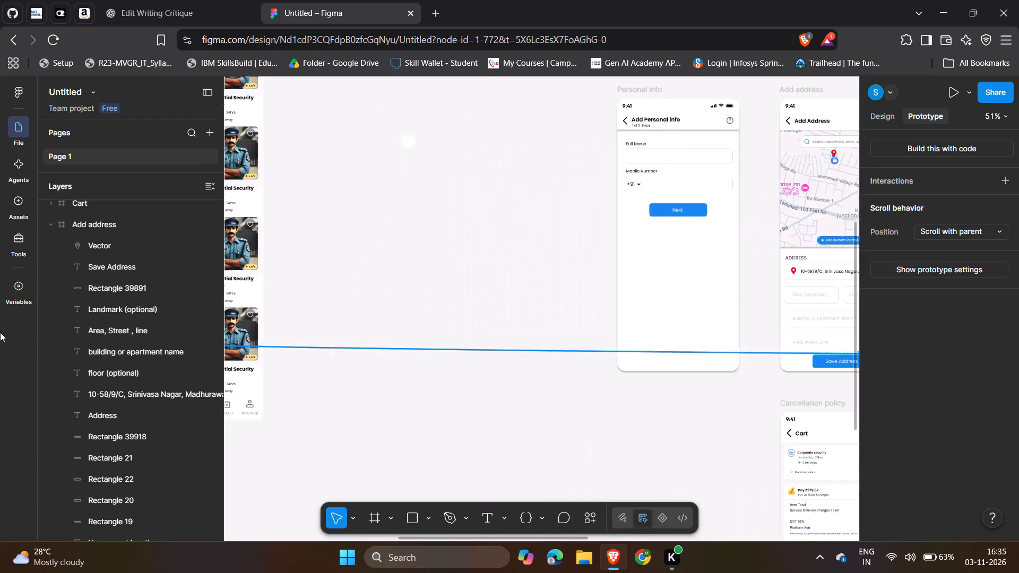
left_click_drag(0, 332, 547, 227)
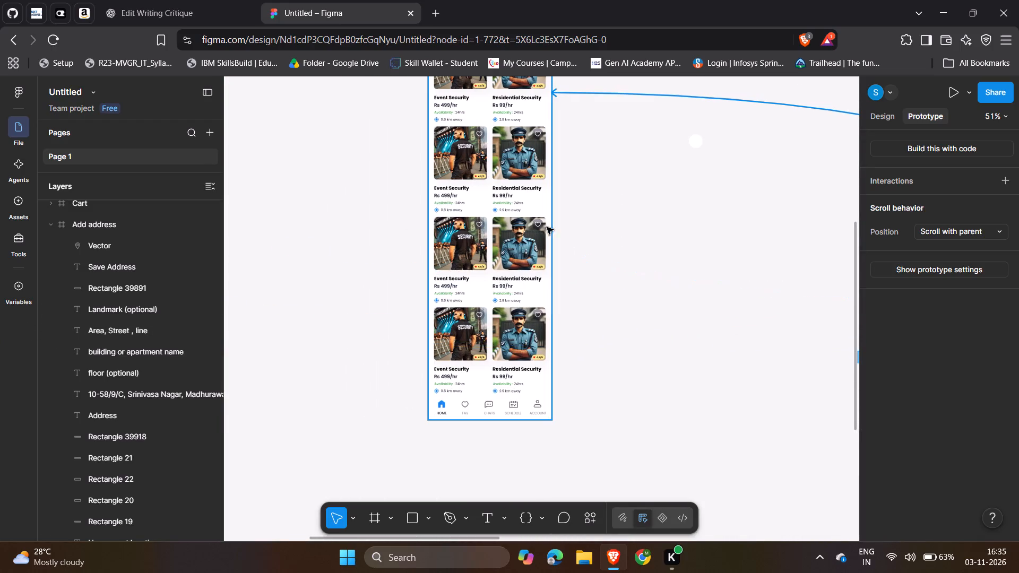
left_click_drag(547, 227, 541, 227)
left_click(704, 264)
Link the help icon on the Cart screen with the Select Payment Method button to the Payment Faq screen.
scroll(704, 264, "up", 2)
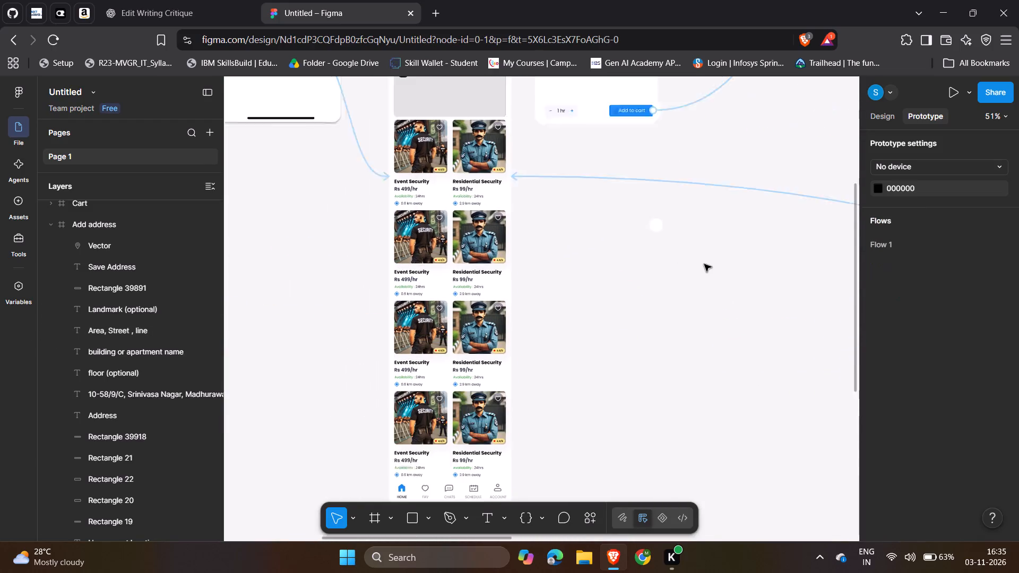
scroll(704, 264, "up", 7)
scroll(704, 264, "left", 6)
scroll(704, 264, "down", 1)
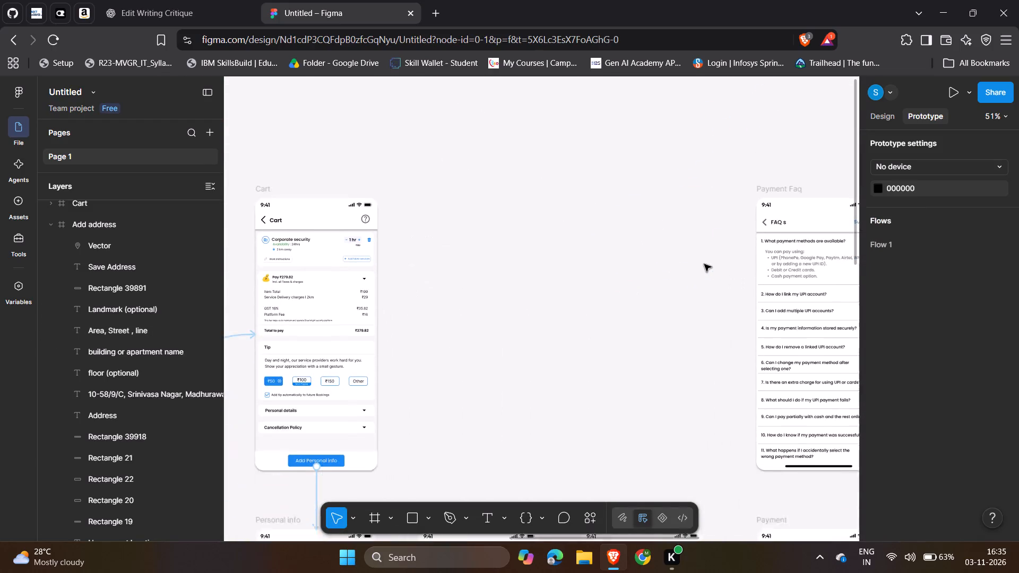
scroll(704, 264, "down", 3)
scroll(704, 264, "left", 2)
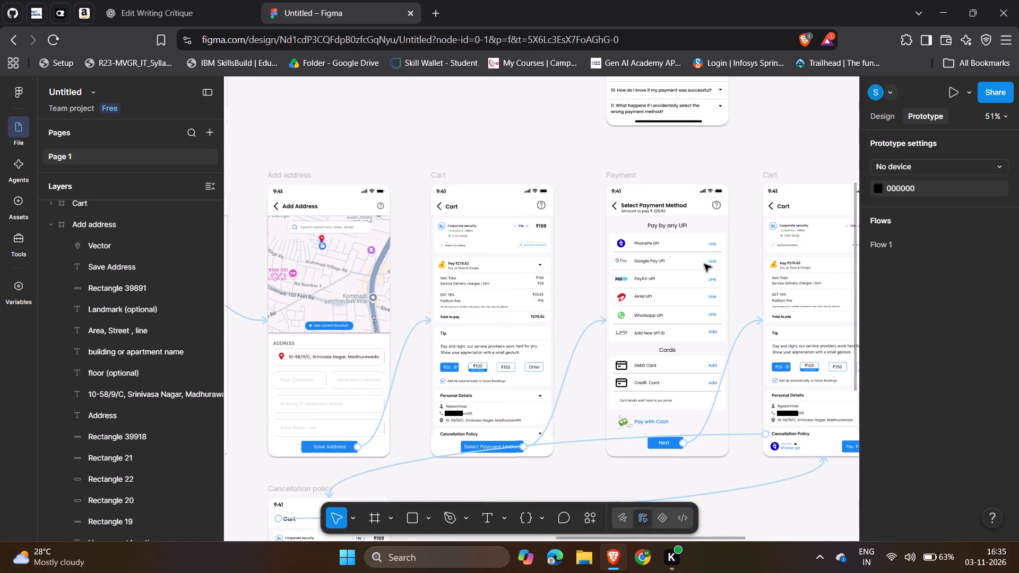
scroll(704, 264, "up", 2)
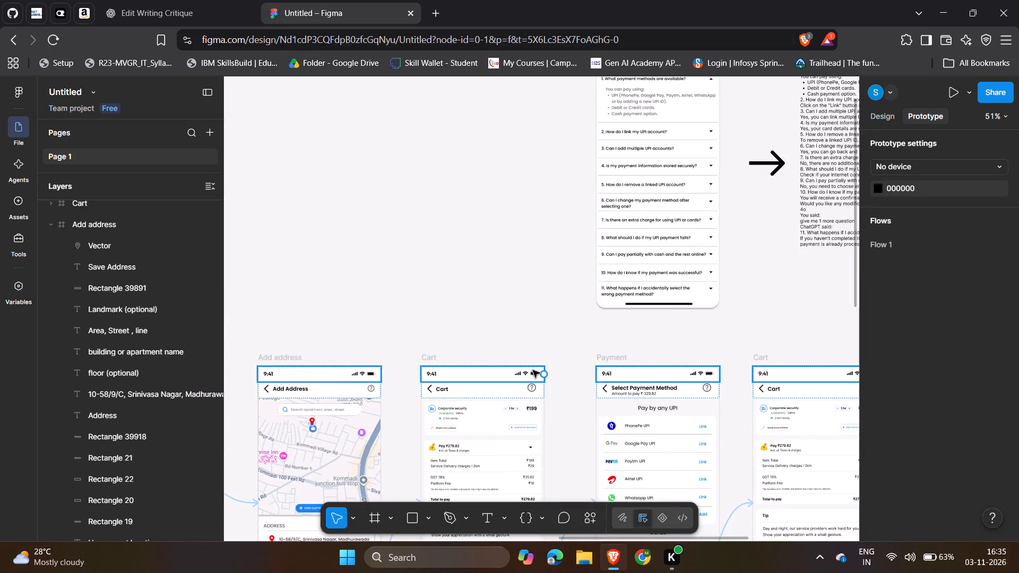
left_click_drag(533, 387, 585, 274)
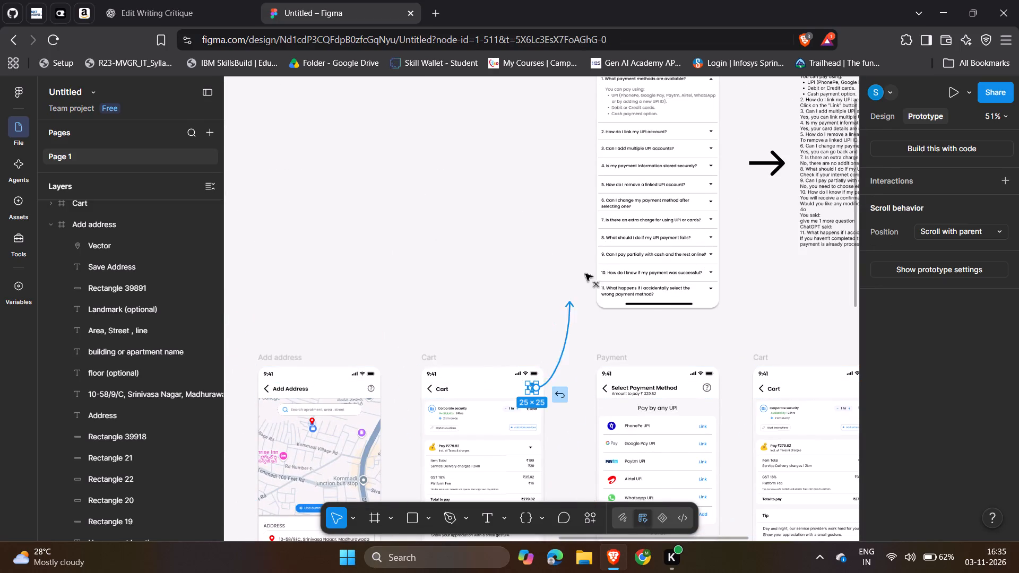
left_click_drag(585, 274, 635, 223)
left_click(785, 318)
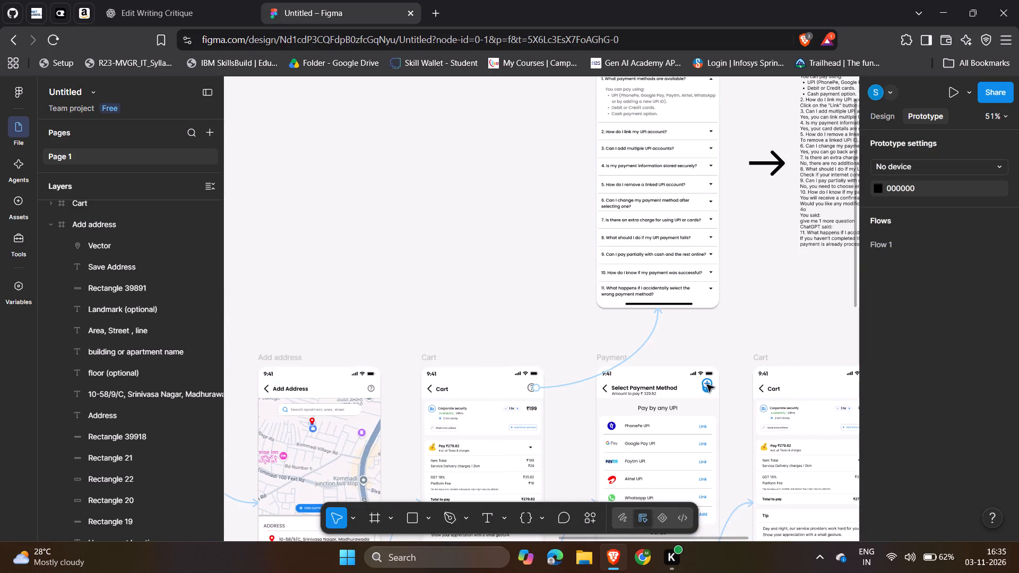
Link the help icon on the Payment screen to the Payment Faq screen.
left_click_drag(707, 385, 686, 286)
left_click(768, 257)
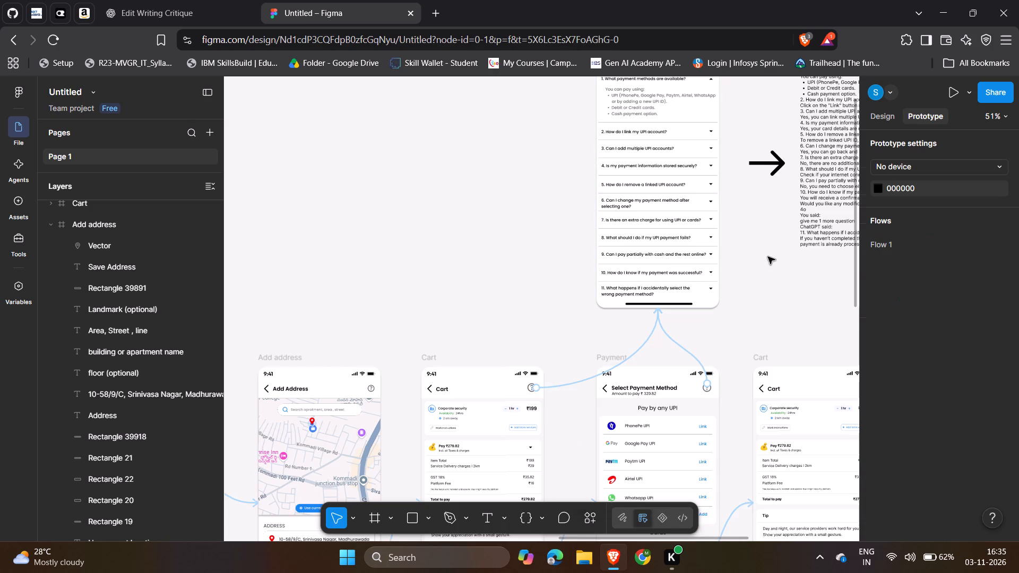
Link the help icon on the Cart screen with the Pay button to the Payment Faq screen, using an on-click navigation.
scroll(823, 401, "left", 1)
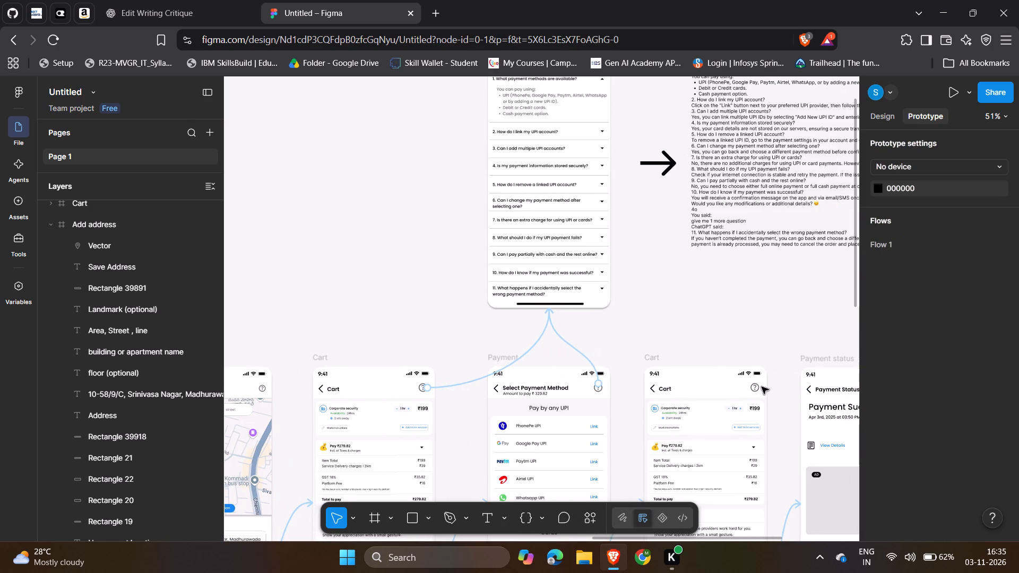
left_click_drag(759, 387, 546, 270)
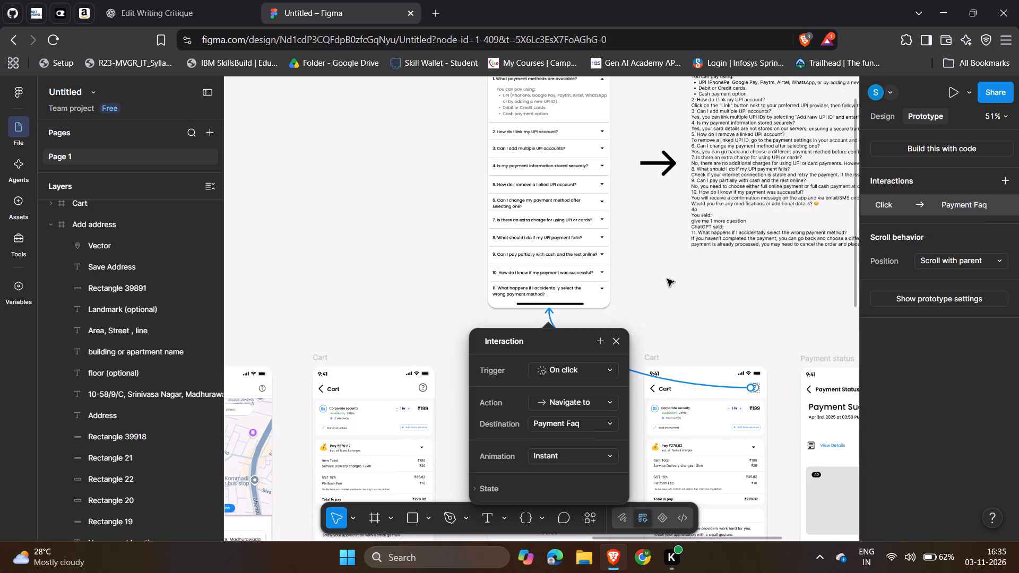
left_click(734, 285)
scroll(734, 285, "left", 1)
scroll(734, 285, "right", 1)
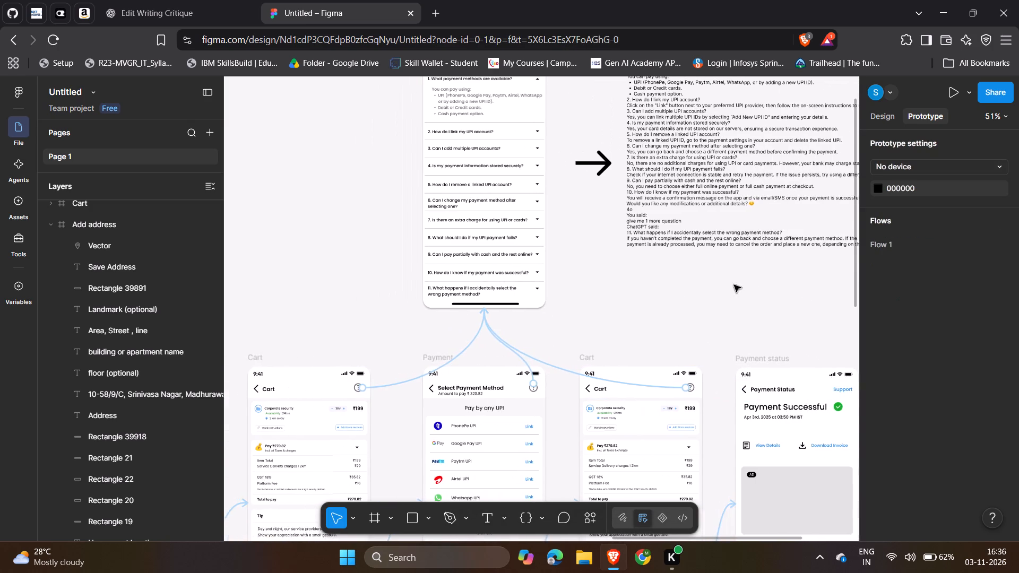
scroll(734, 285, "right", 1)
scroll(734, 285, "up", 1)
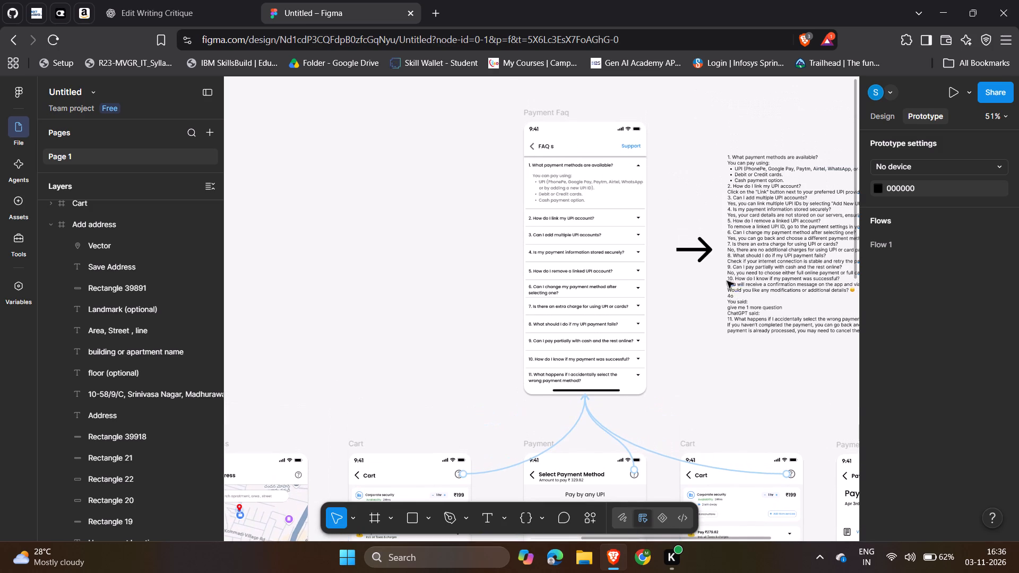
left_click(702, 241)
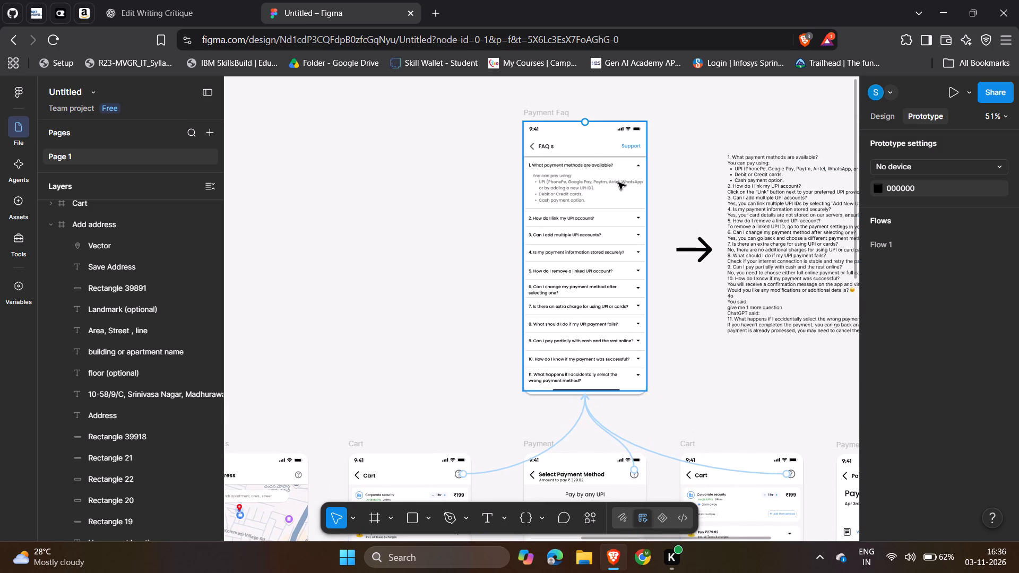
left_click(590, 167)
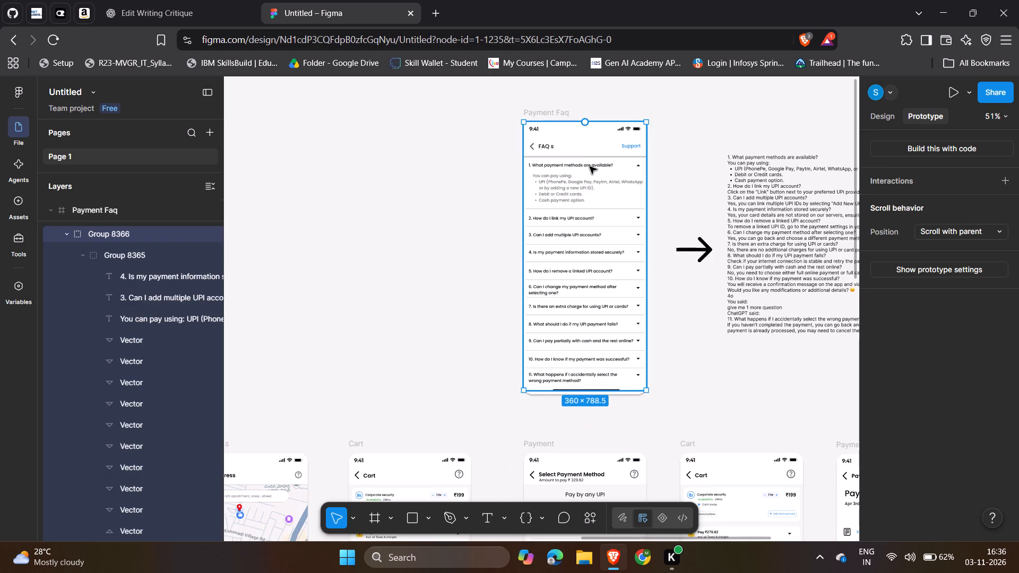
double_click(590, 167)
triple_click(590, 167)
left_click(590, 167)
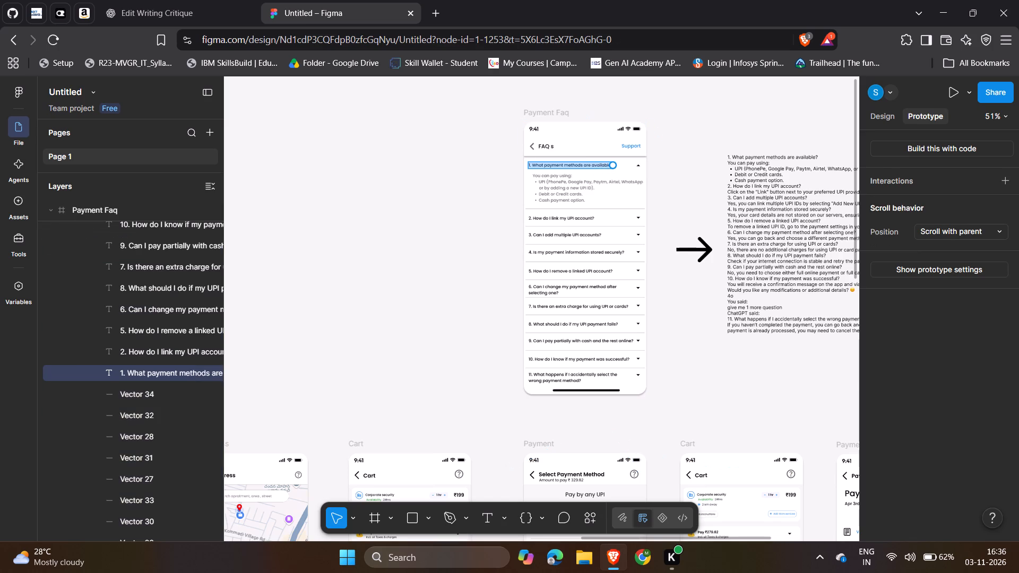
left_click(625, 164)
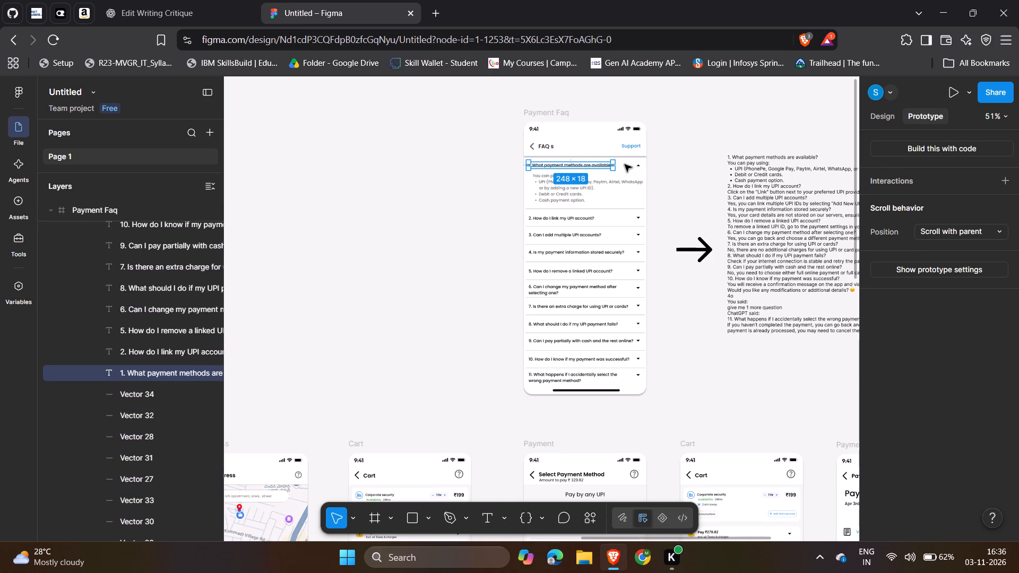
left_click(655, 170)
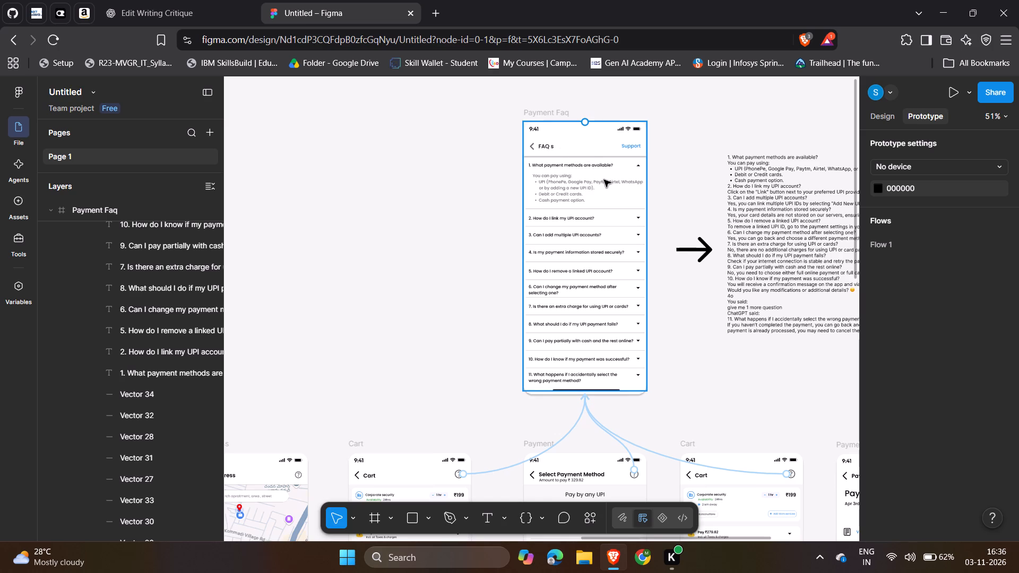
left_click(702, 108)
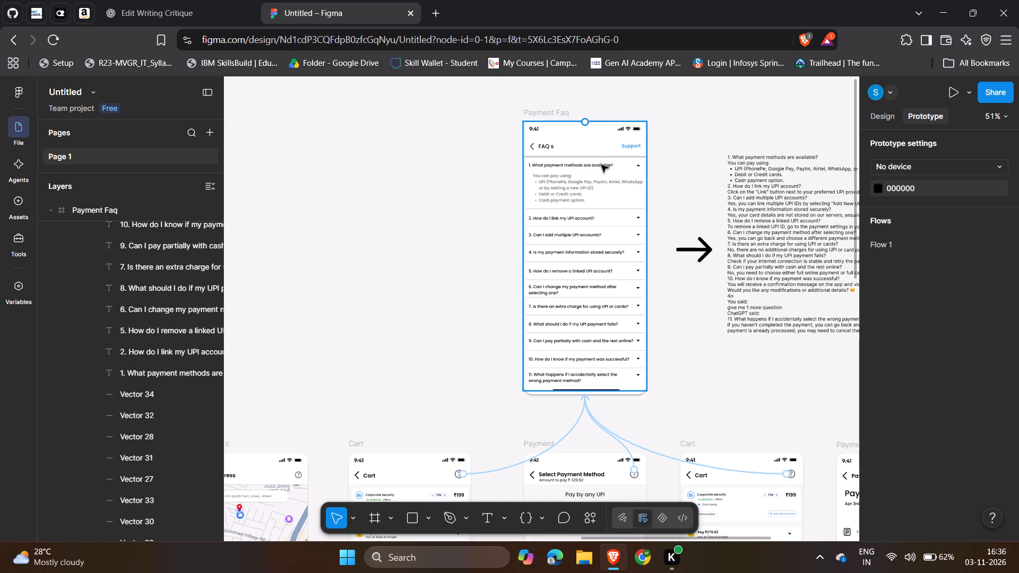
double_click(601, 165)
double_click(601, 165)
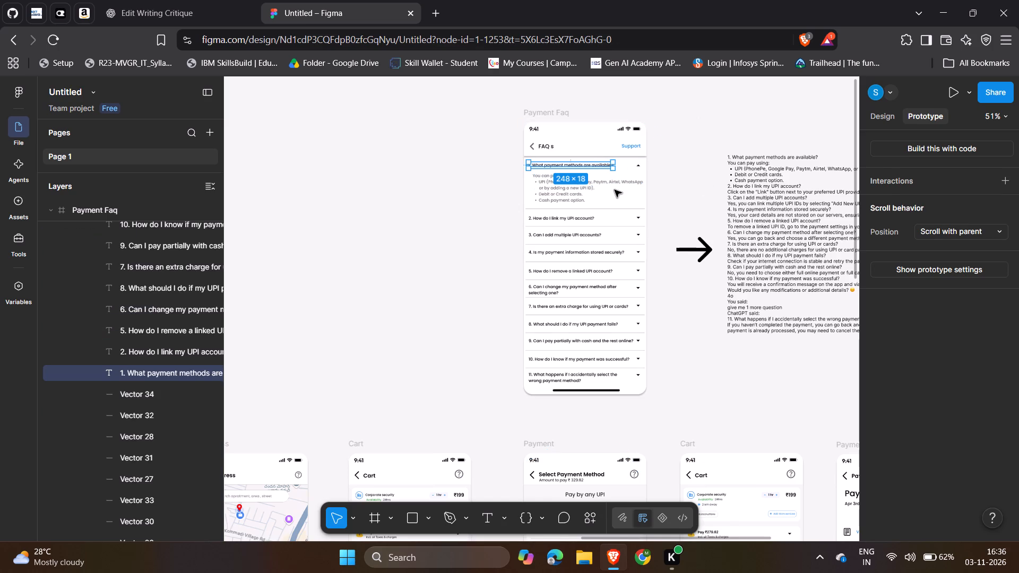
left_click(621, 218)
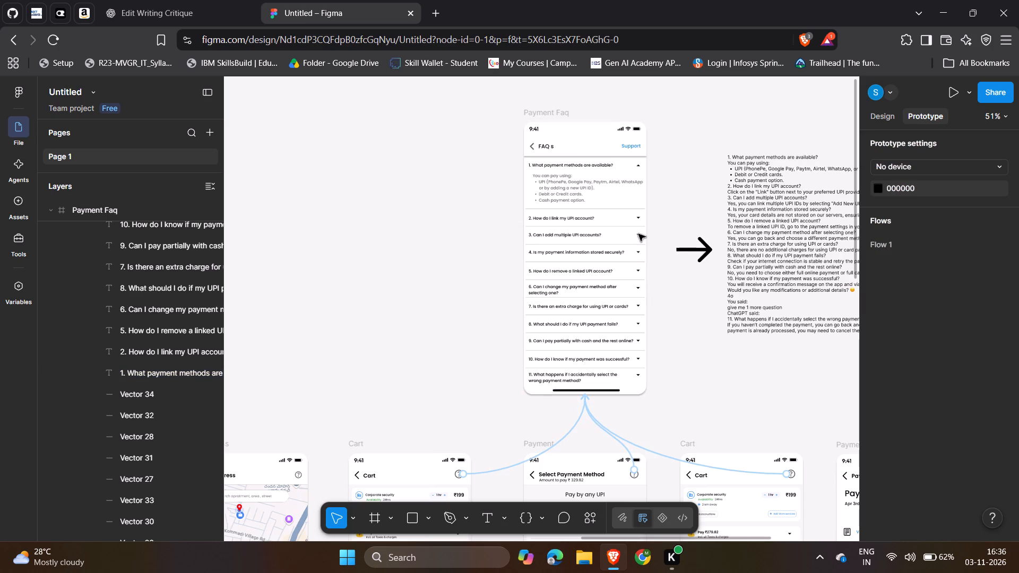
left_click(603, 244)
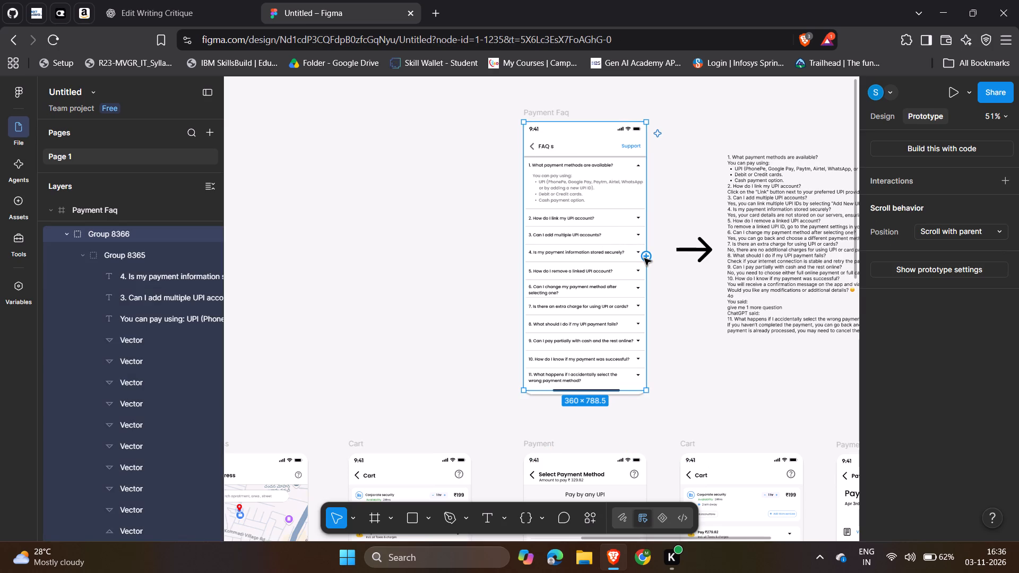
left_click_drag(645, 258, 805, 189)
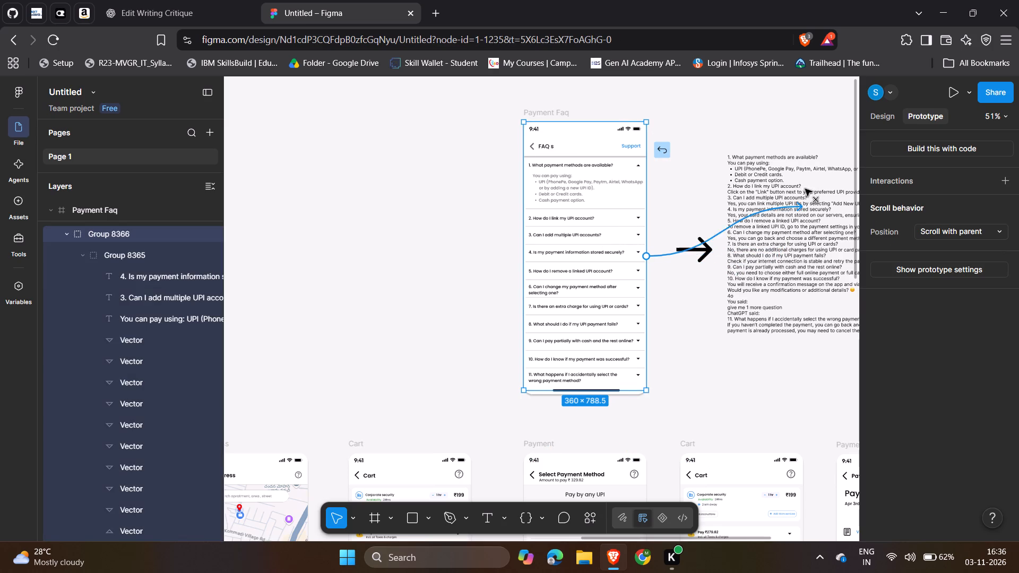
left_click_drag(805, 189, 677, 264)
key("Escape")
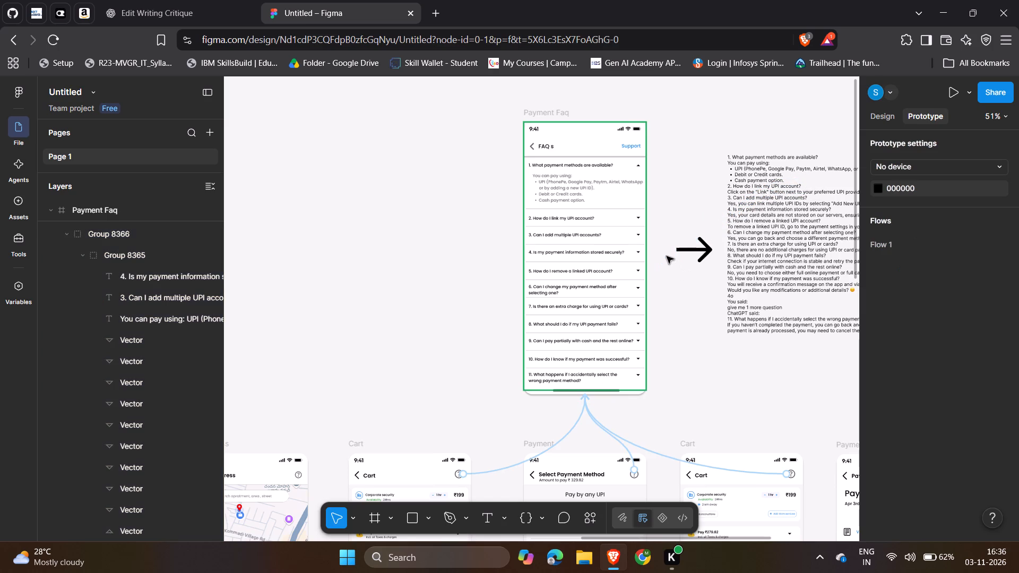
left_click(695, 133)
Delete the black arrow and the loose block of FAQ text beside the Payment Faq screen.
left_click(885, 112)
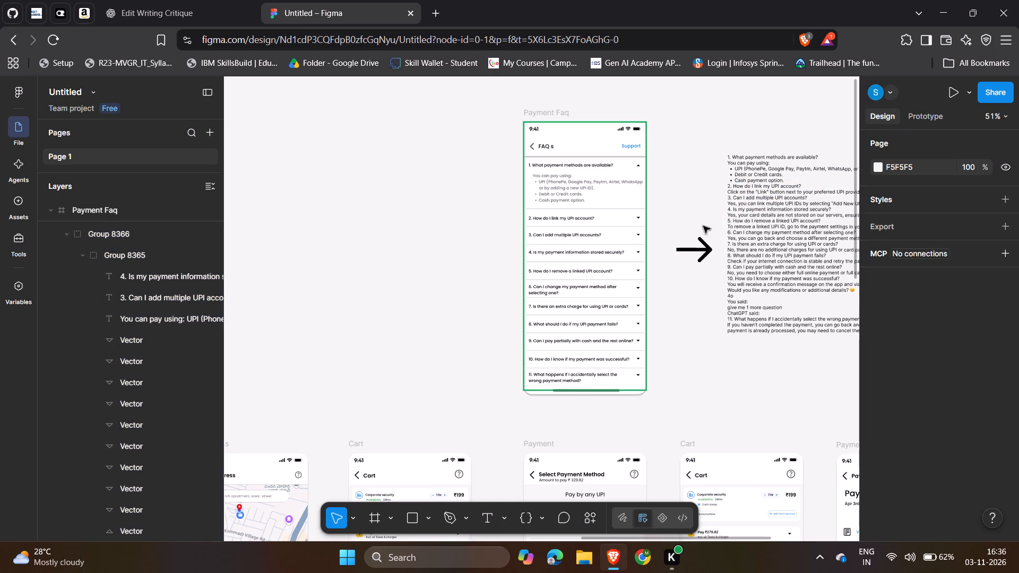
left_click(708, 245)
left_click(703, 249)
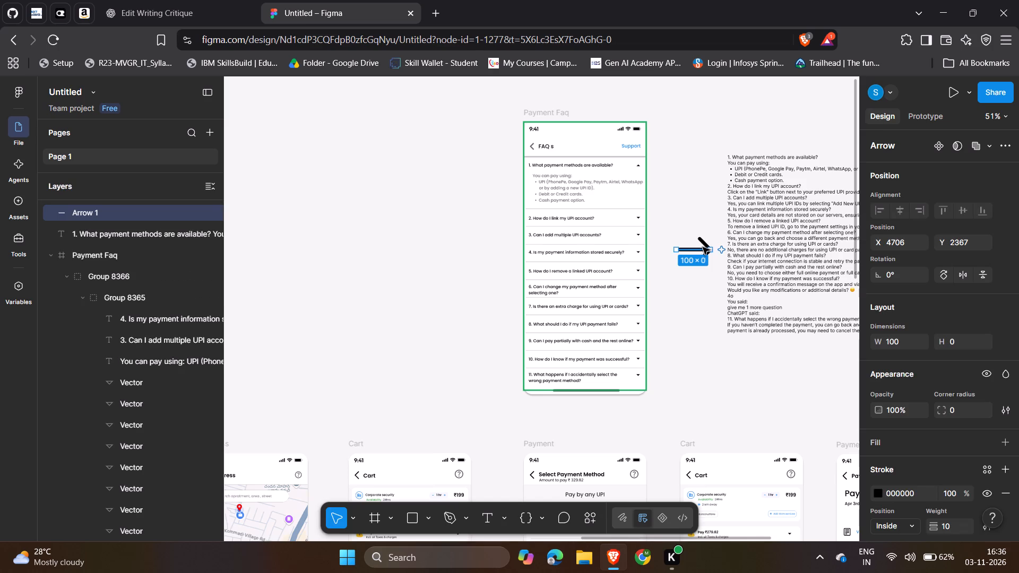
key("Delete")
left_click(750, 217)
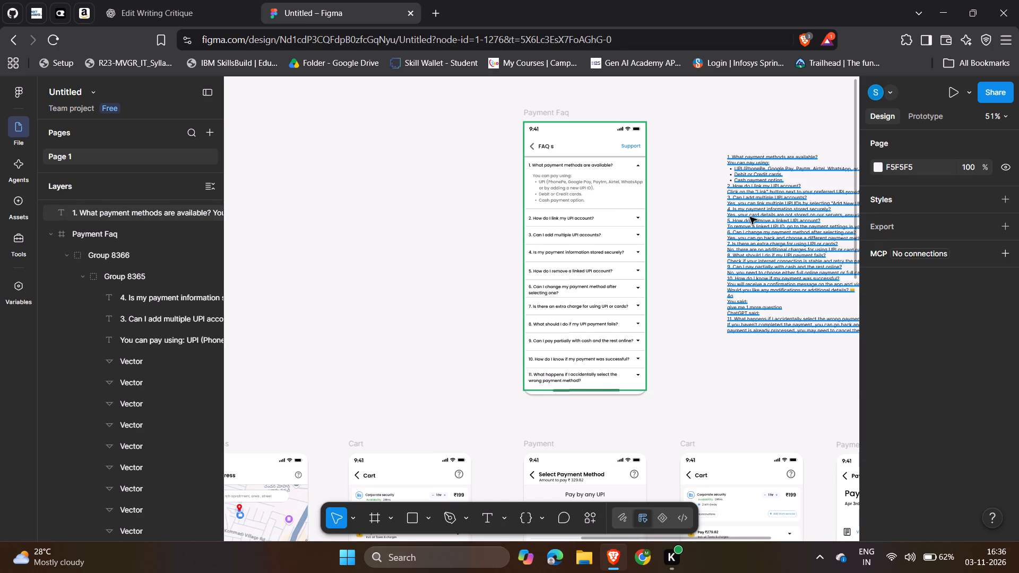
key("Delete")
scroll(750, 217, "left", 2)
scroll(750, 217, "right", 1)
left_click(750, 217)
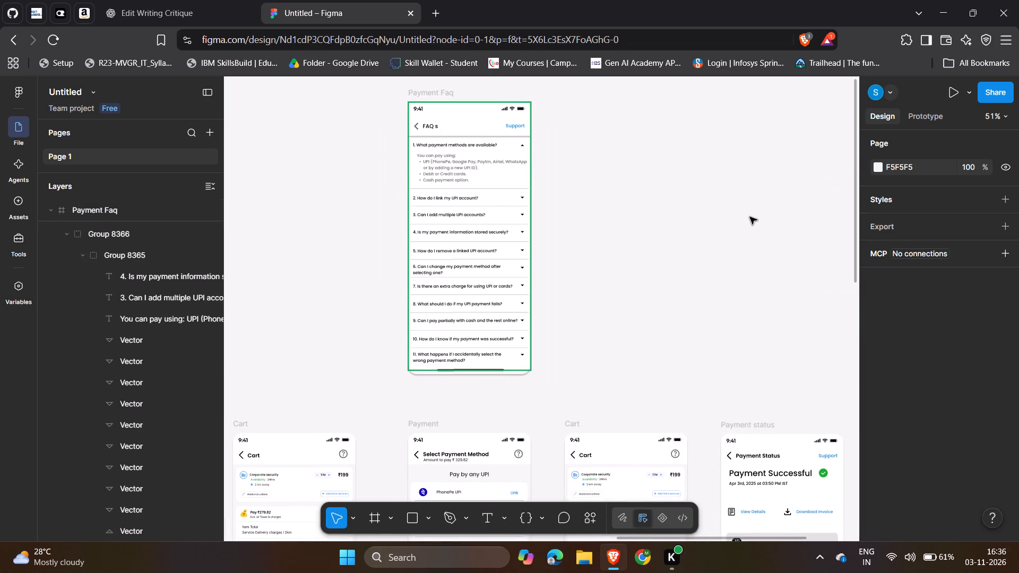
Link the back arrow on the Payment Faq screen to the Cart screen with the Select Payment Method button.
left_click(923, 115)
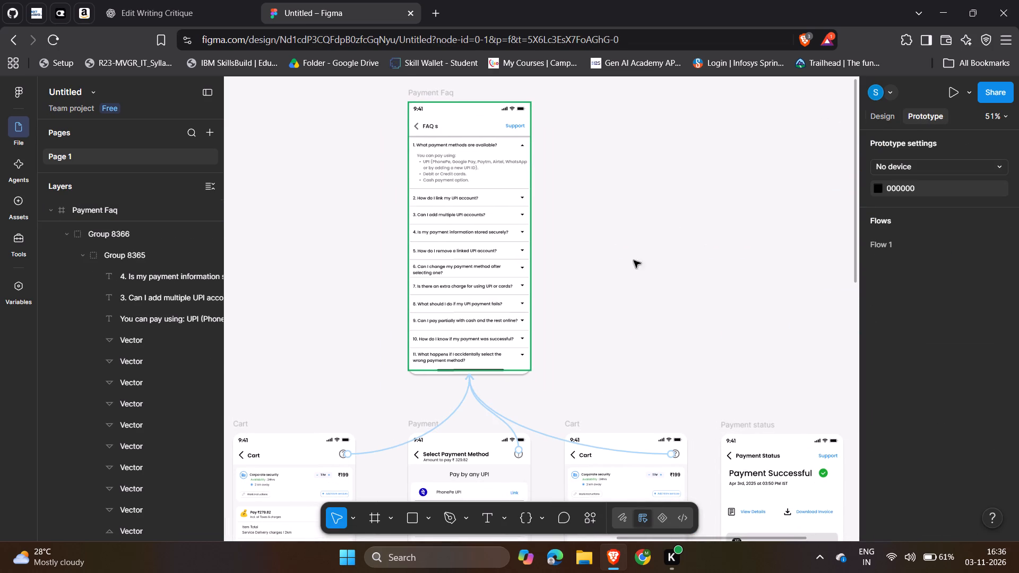
left_click(625, 271)
left_click(664, 236)
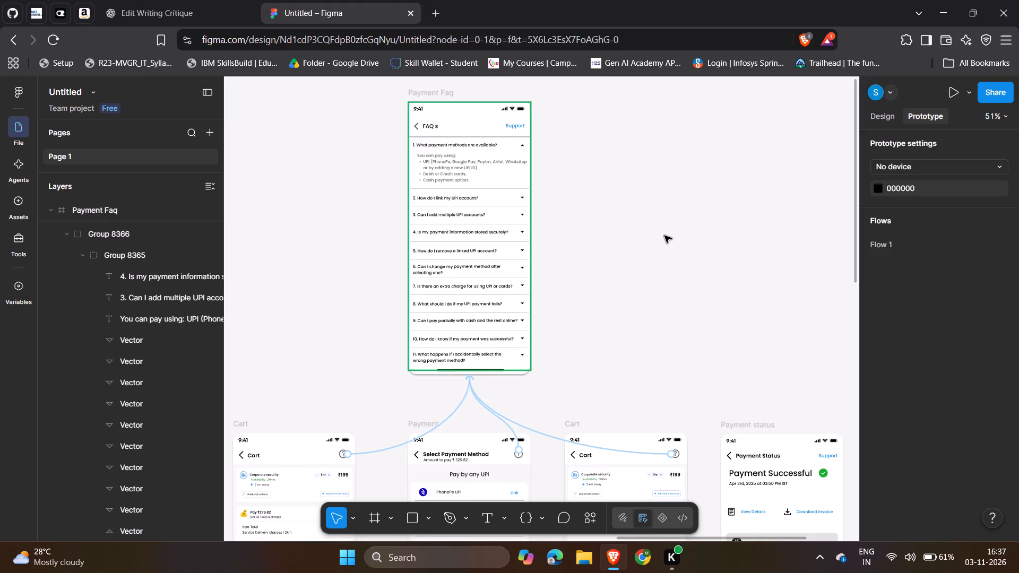
left_click(664, 236)
scroll(664, 236, "down", 1)
scroll(664, 236, "up", 2)
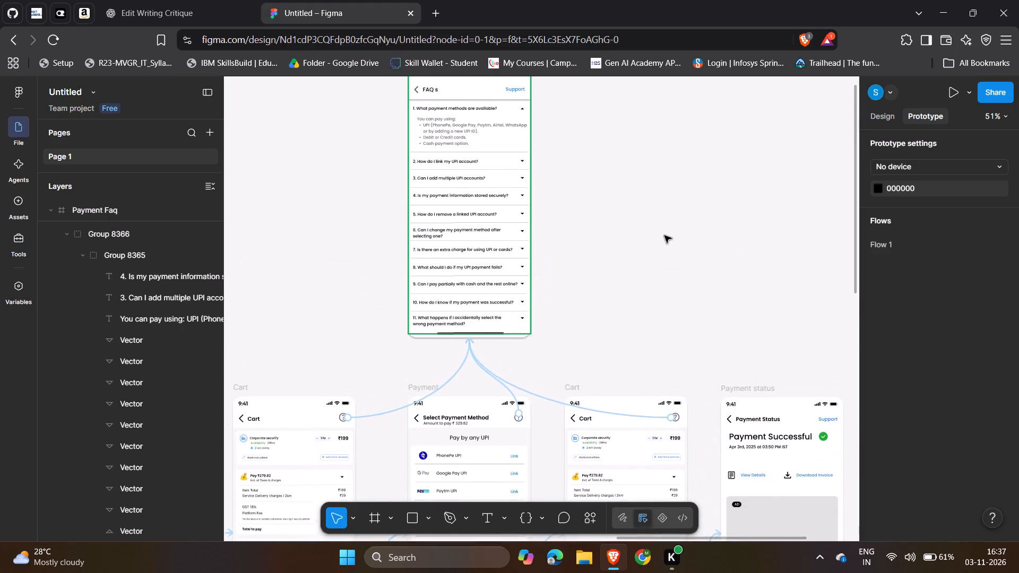
scroll(489, 124, "down", 1)
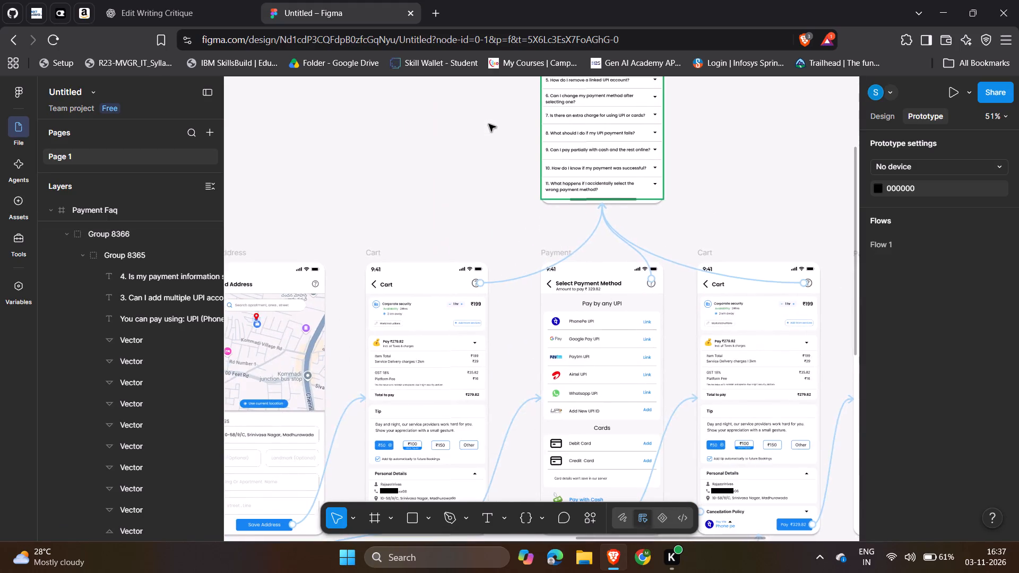
scroll(489, 124, "down", 1)
scroll(489, 124, "up", 2)
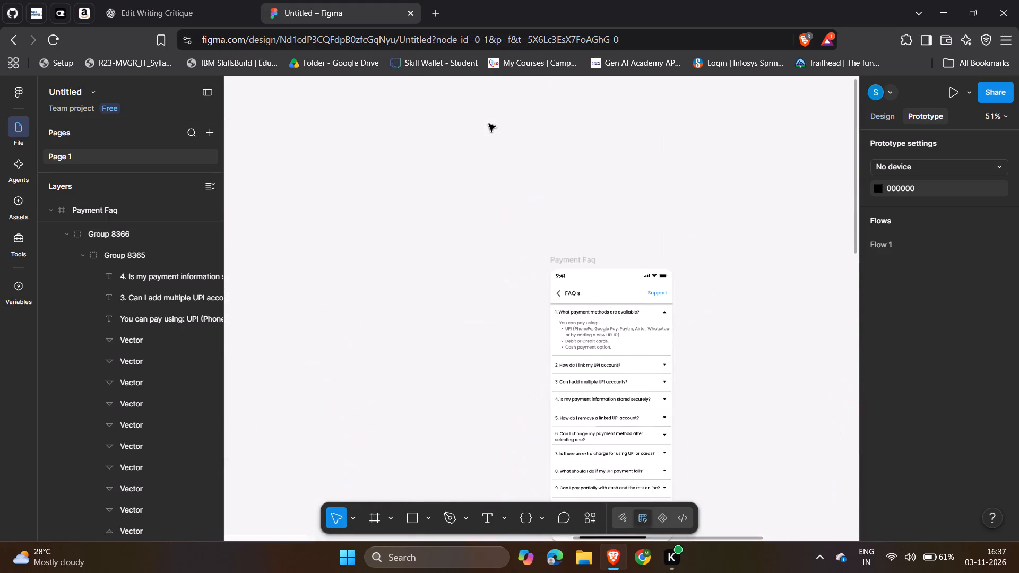
scroll(489, 124, "up", 1)
left_click(560, 297)
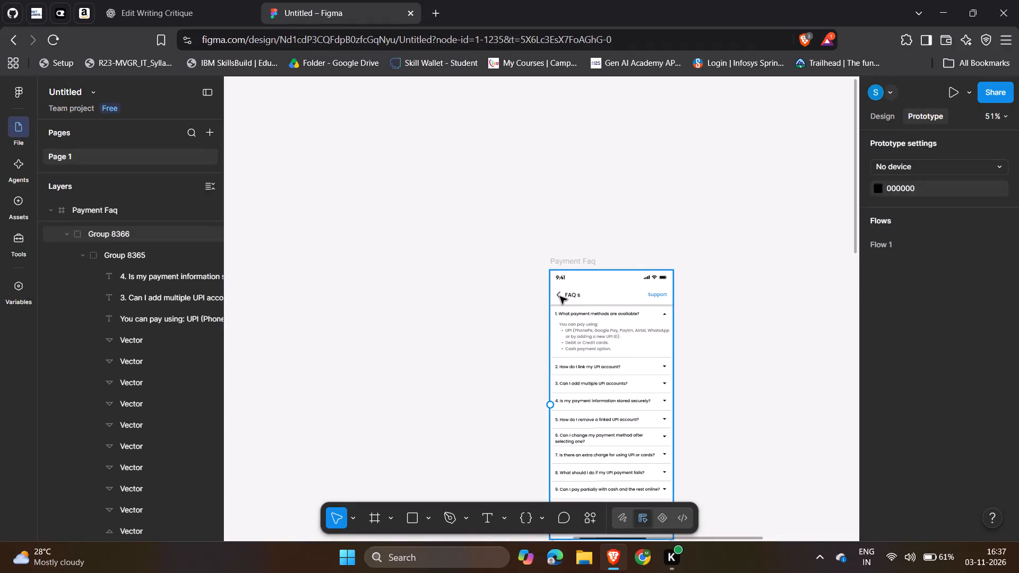
double_click(560, 297)
left_click_drag(560, 294, 457, 440)
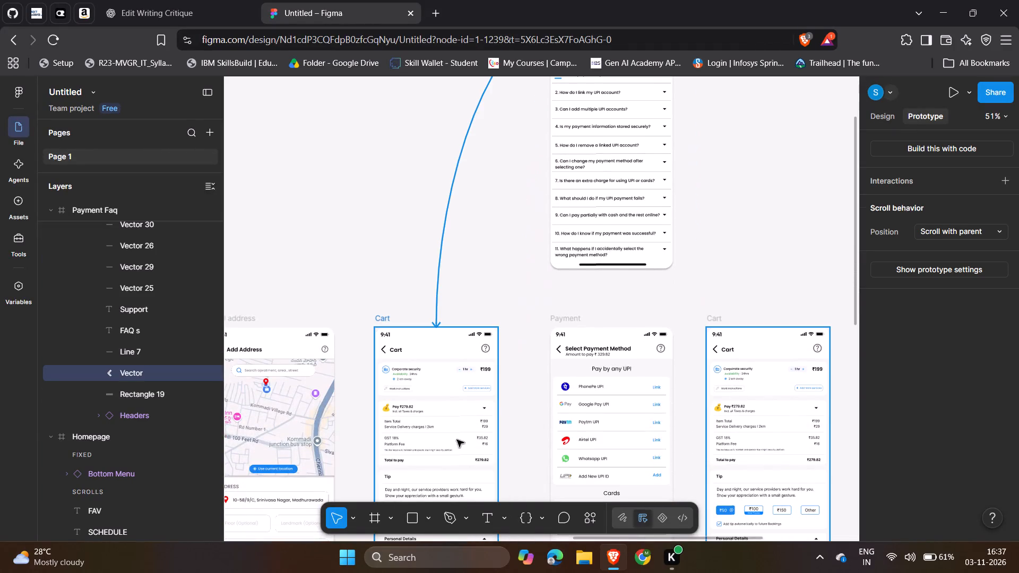
left_click_drag(457, 440, 430, 382)
left_click(762, 143)
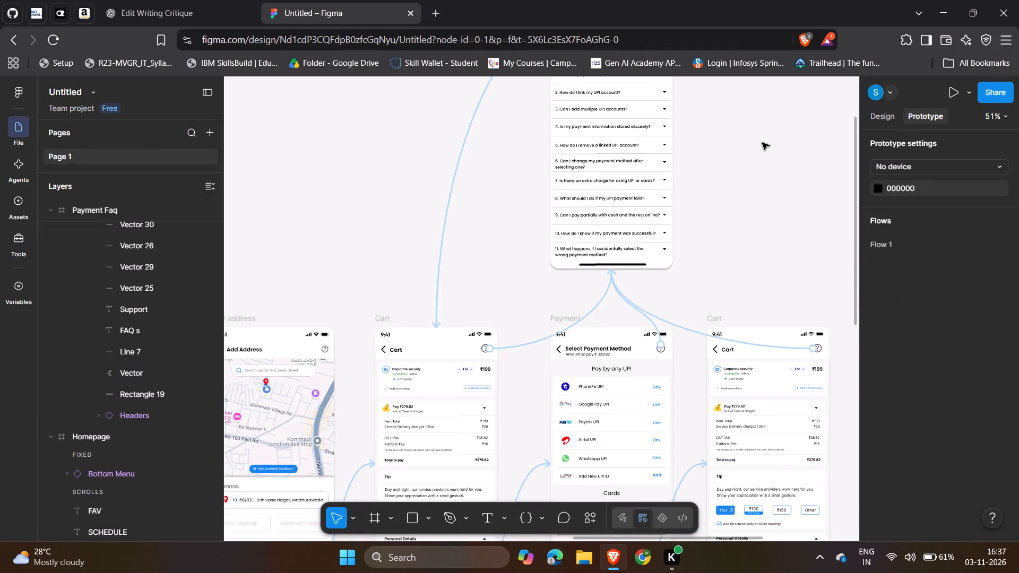
Review the prototype connections across all screens, from Login through Homepage, Cart and Payment to Order tracking.
scroll(689, 340, "down", 2)
scroll(689, 340, "right", 2)
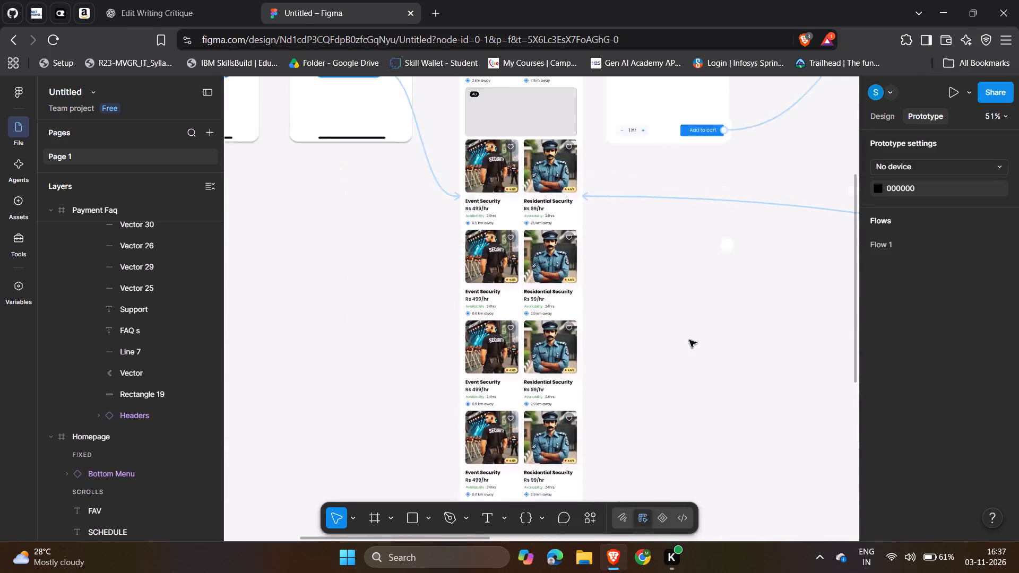
scroll(689, 340, "right", 3)
scroll(689, 340, "up", 4)
scroll(689, 340, "left", 1)
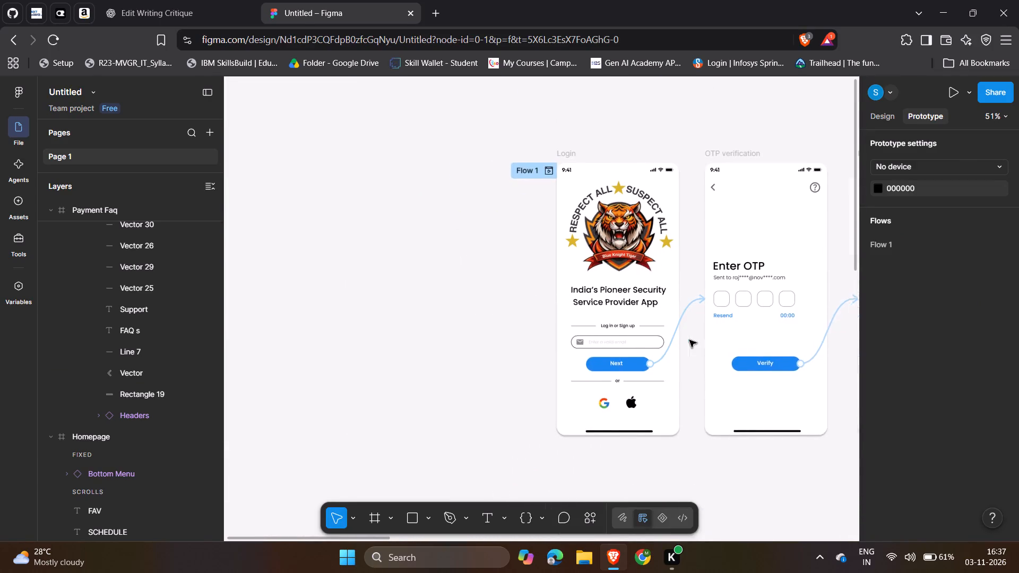
scroll(689, 340, "left", 3)
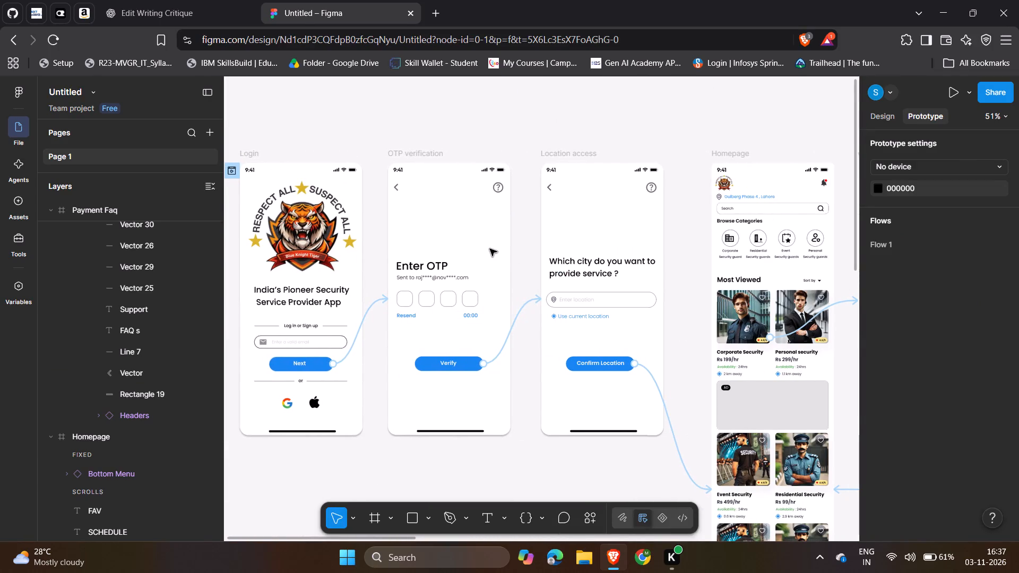
scroll(490, 249, "left", 3)
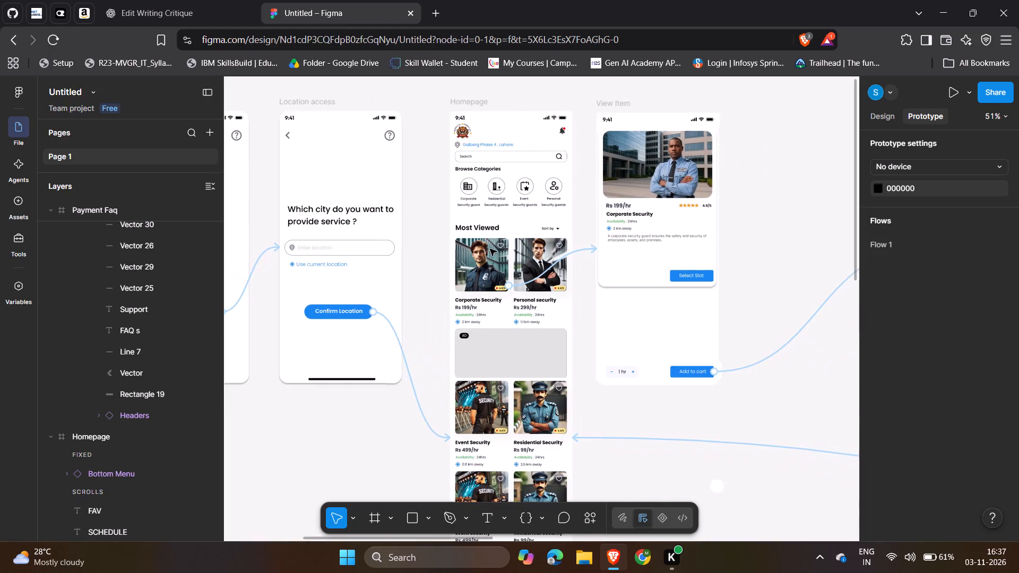
scroll(490, 249, "left", 1)
scroll(490, 249, "up", 1)
scroll(490, 249, "left", 2)
scroll(490, 249, "up", 1)
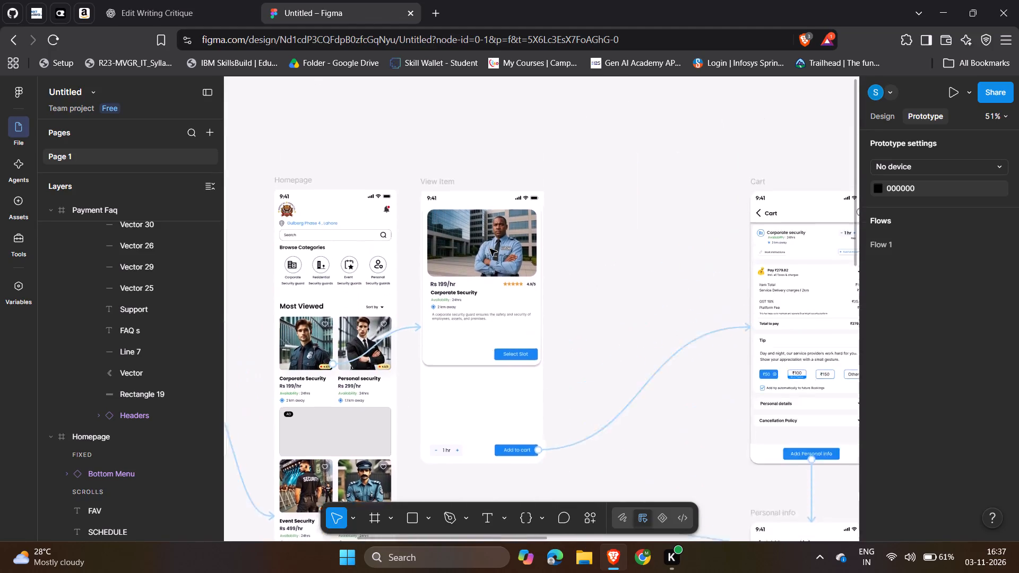
scroll(490, 249, "up", 1)
scroll(490, 249, "down", 3)
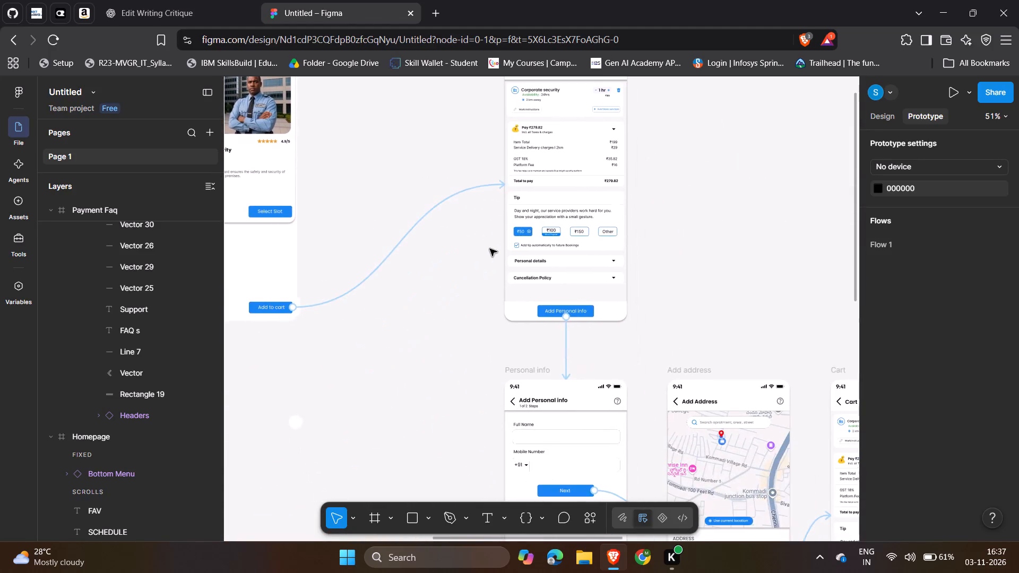
scroll(490, 249, "down", 1)
scroll(490, 249, "left", 2)
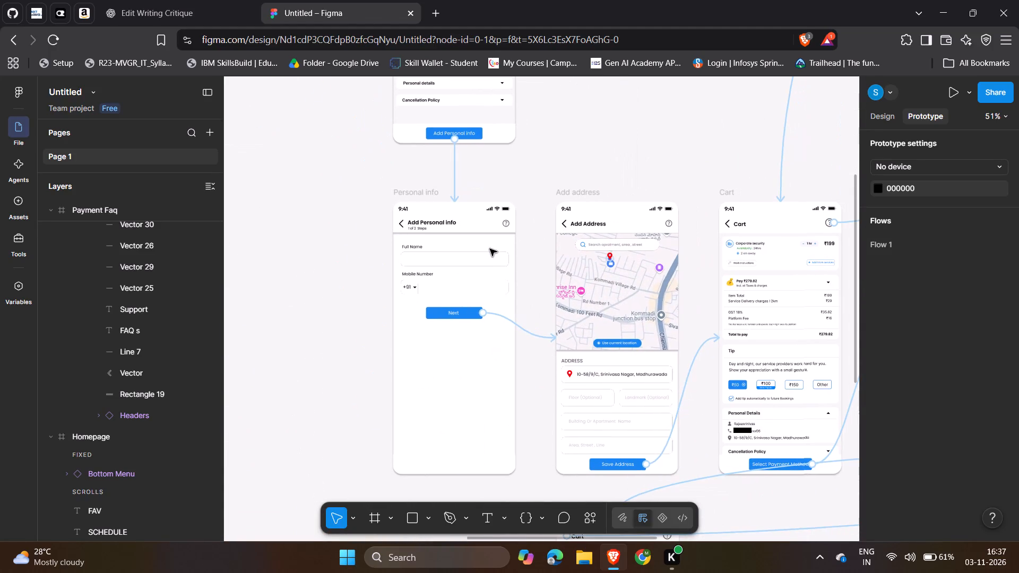
scroll(490, 249, "left", 3)
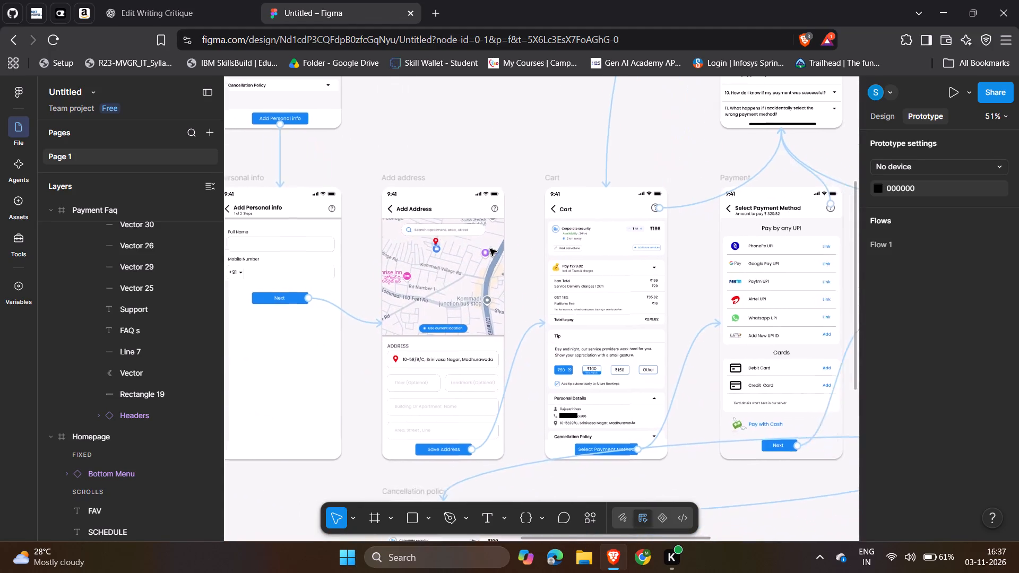
scroll(490, 249, "left", 1)
scroll(490, 249, "down", 1)
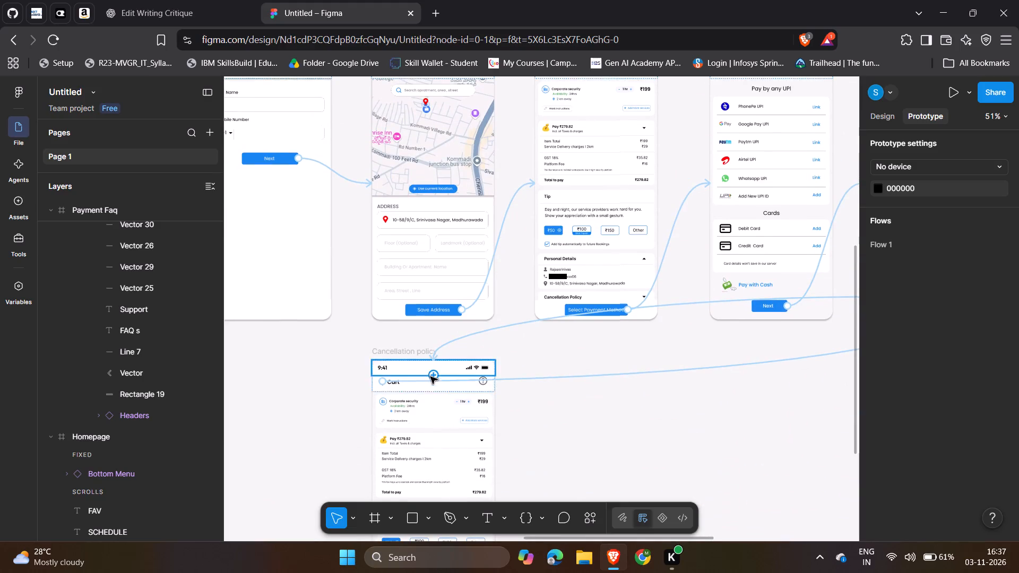
scroll(584, 359, "left", 2)
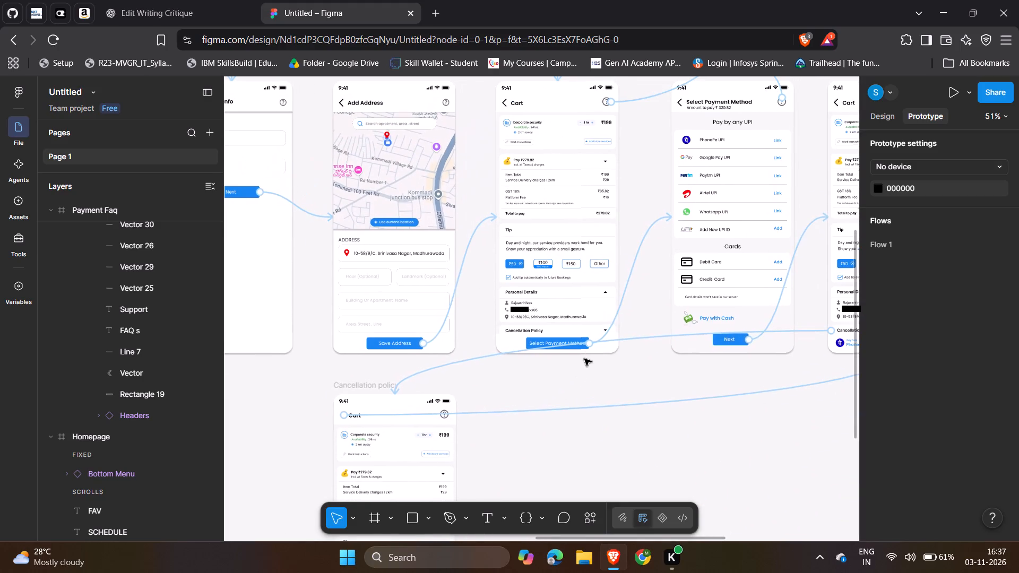
scroll(584, 359, "left", 2)
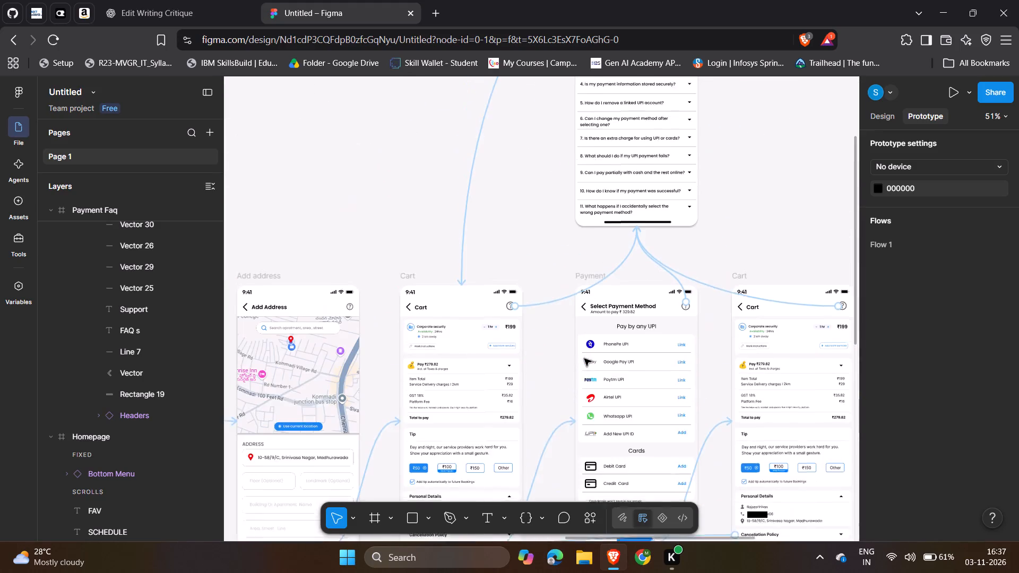
scroll(584, 359, "left", 1)
scroll(584, 359, "down", 1)
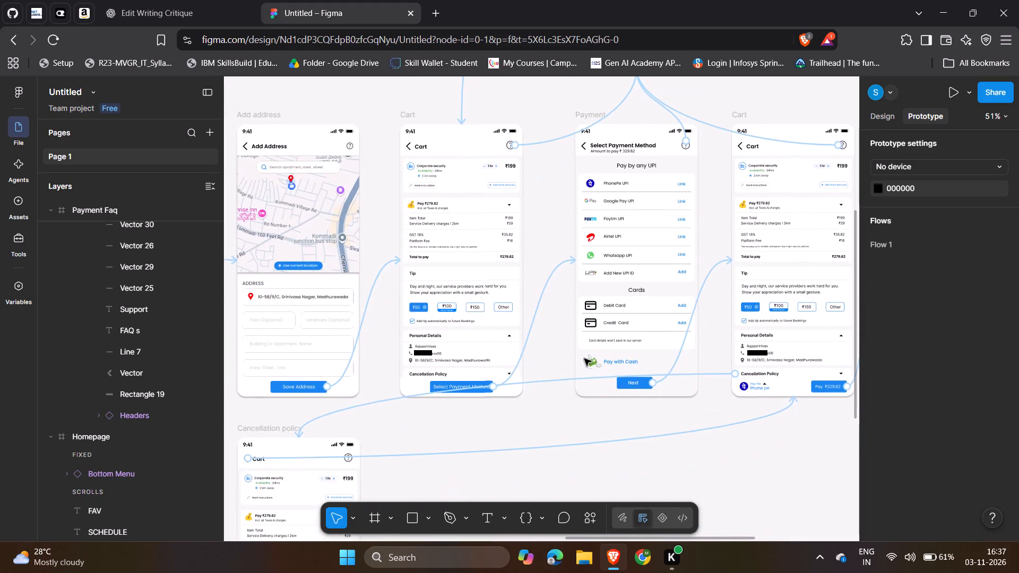
scroll(584, 359, "left", 3)
scroll(584, 359, "up", 1)
scroll(584, 359, "left", 1)
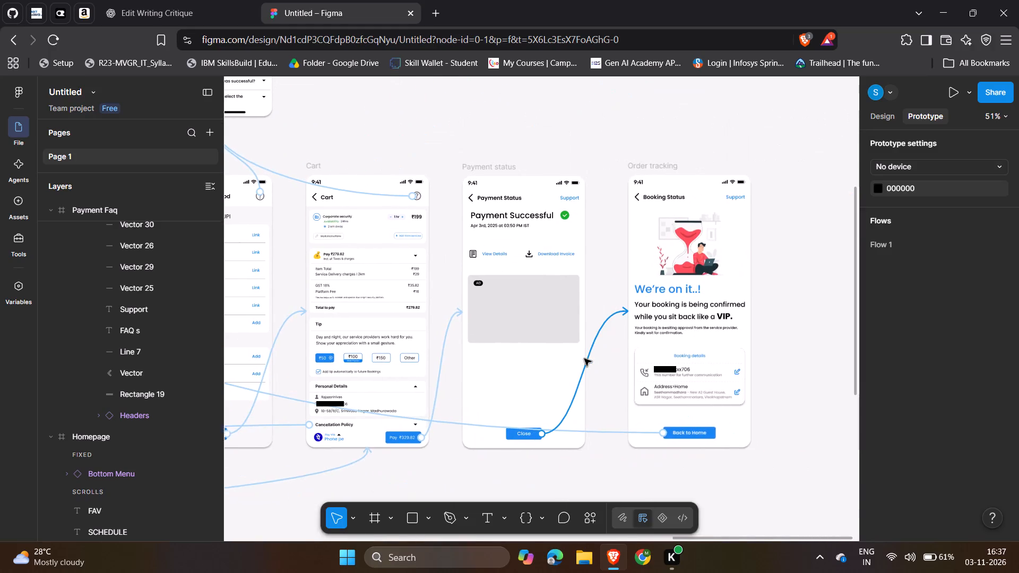
scroll(584, 359, "left", 1)
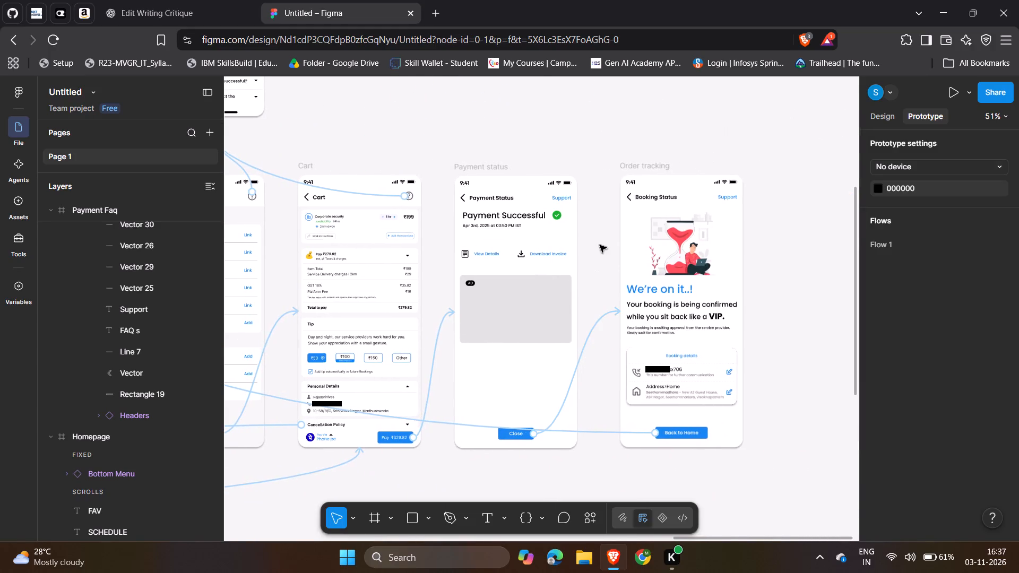
Link the back arrow on the Order tracking screen to the Payment status screen, using an on-click navigation with Instant animation.
left_click_drag(631, 194, 568, 212)
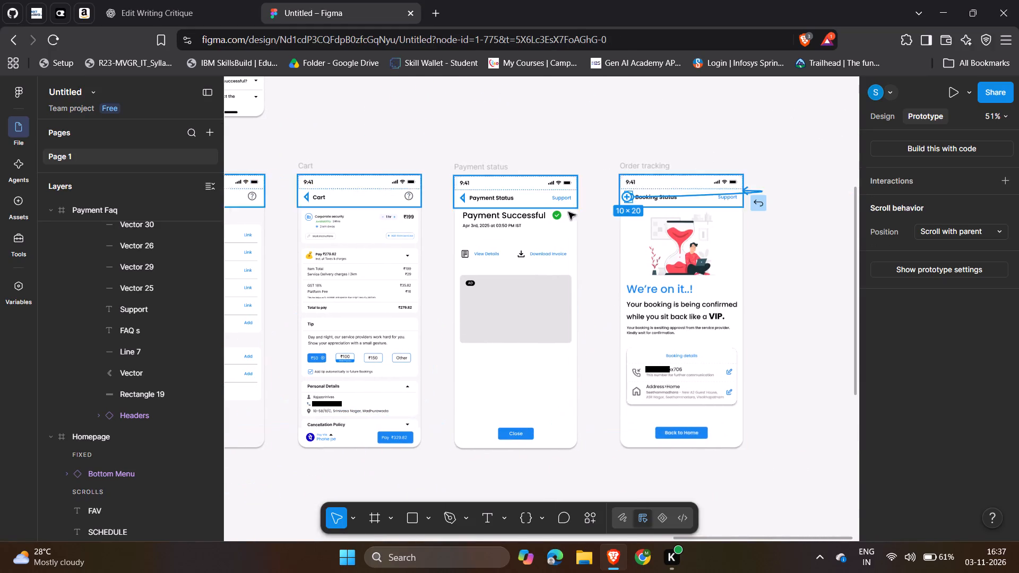
left_click_drag(568, 212, 552, 216)
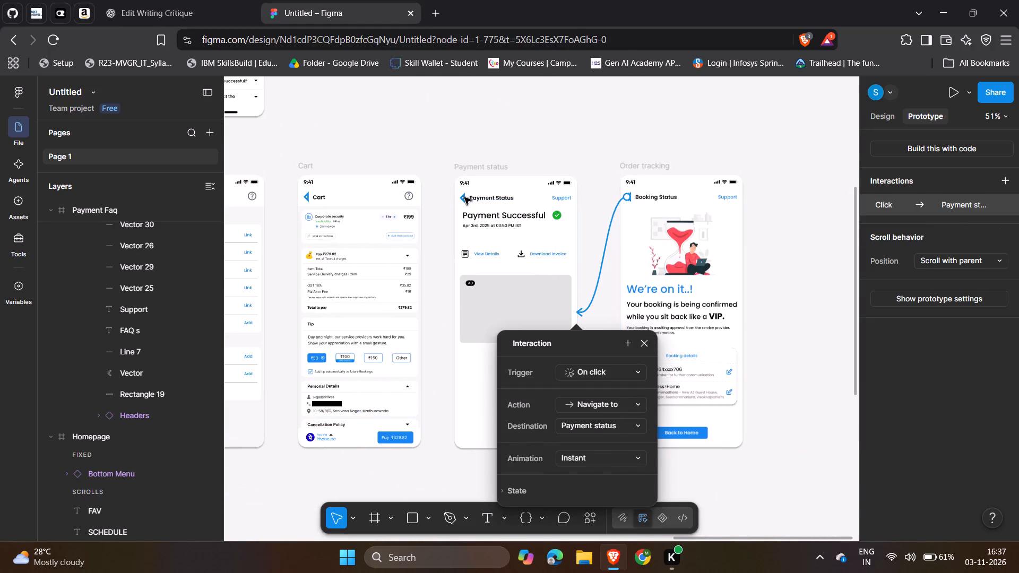
left_click(440, 128)
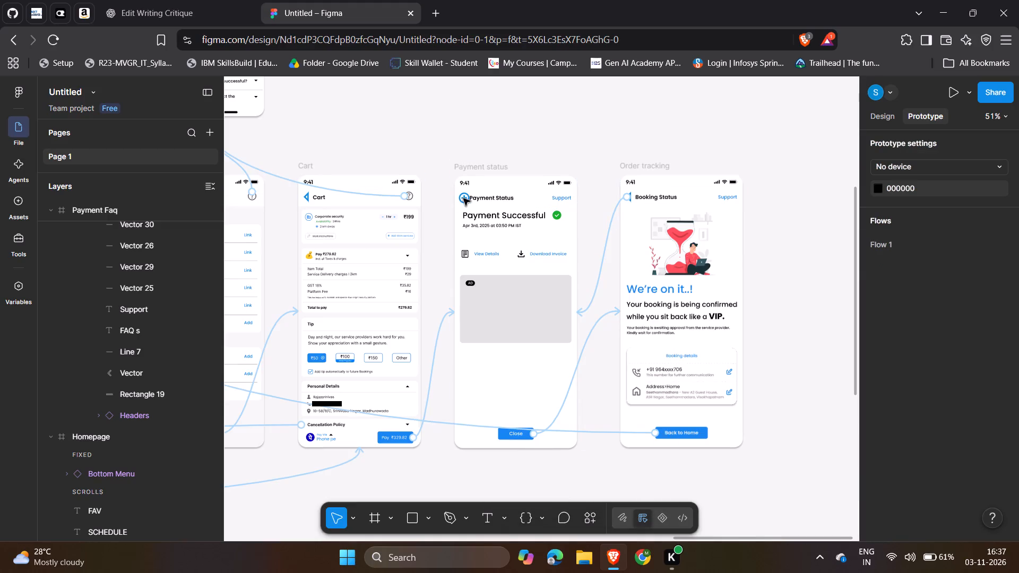
Link the back arrow on the Payment status screen to the Cart screen with the Pay button.
left_click_drag(463, 199, 399, 213)
Link the back arrow on the Cart screen with the Pay button to the Payment screen.
scroll(399, 125, "right", 1)
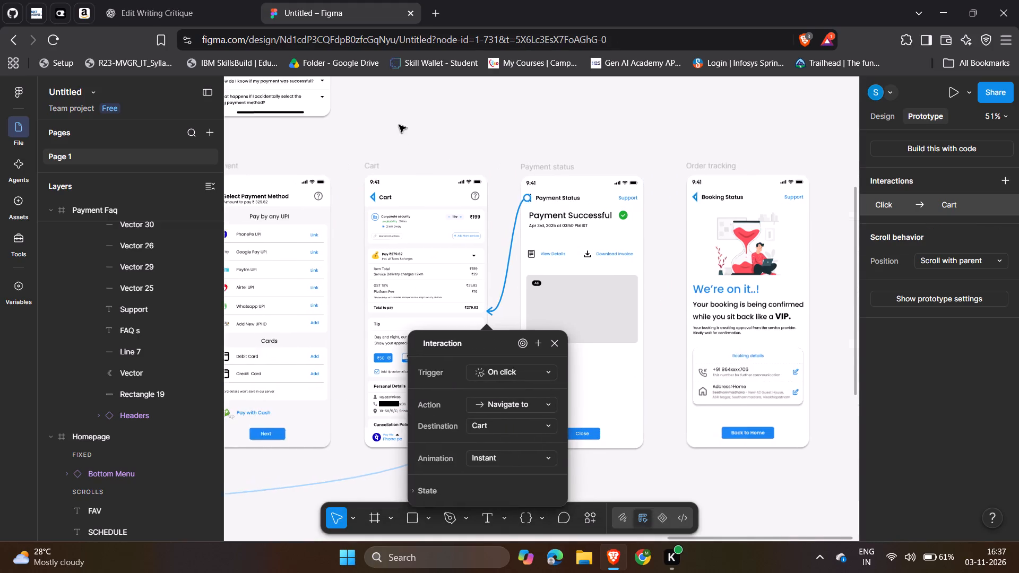
scroll(399, 125, "right", 1)
left_click(496, 197)
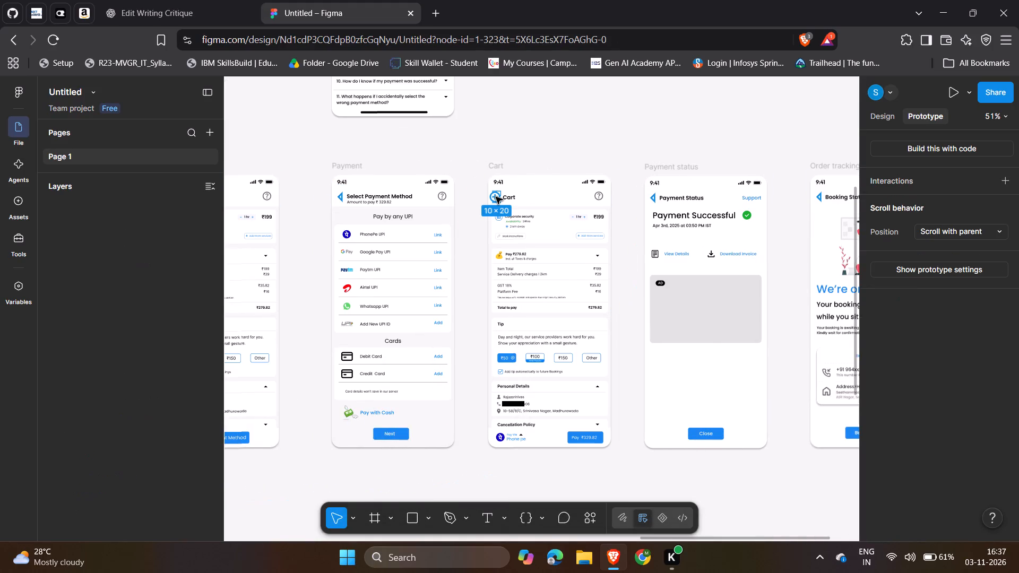
left_click_drag(496, 197, 435, 223)
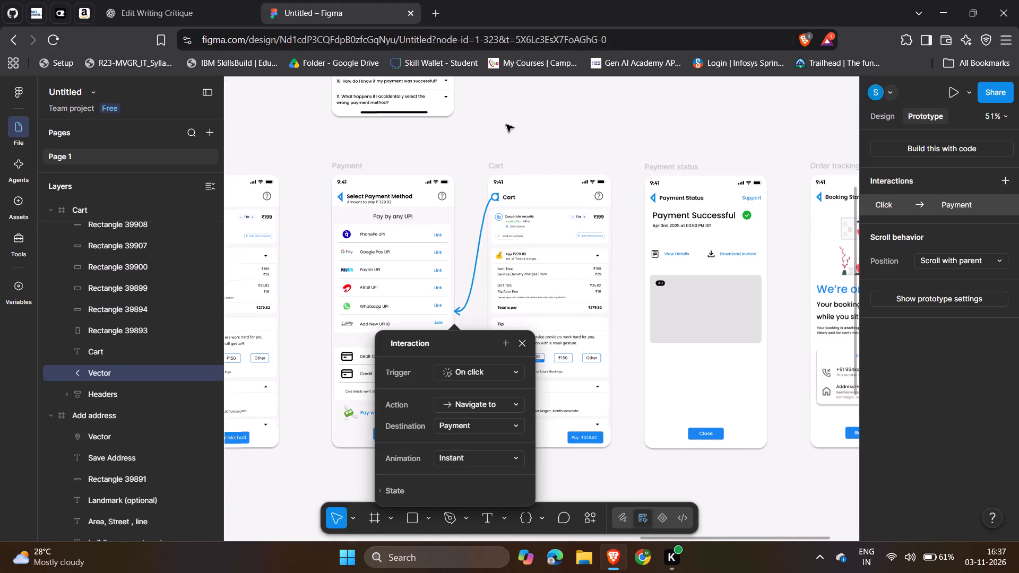
left_click(513, 118)
Link the back arrow on the Payment screen to the Cart screen with the Select Payment Method button.
scroll(513, 218, "right", 1)
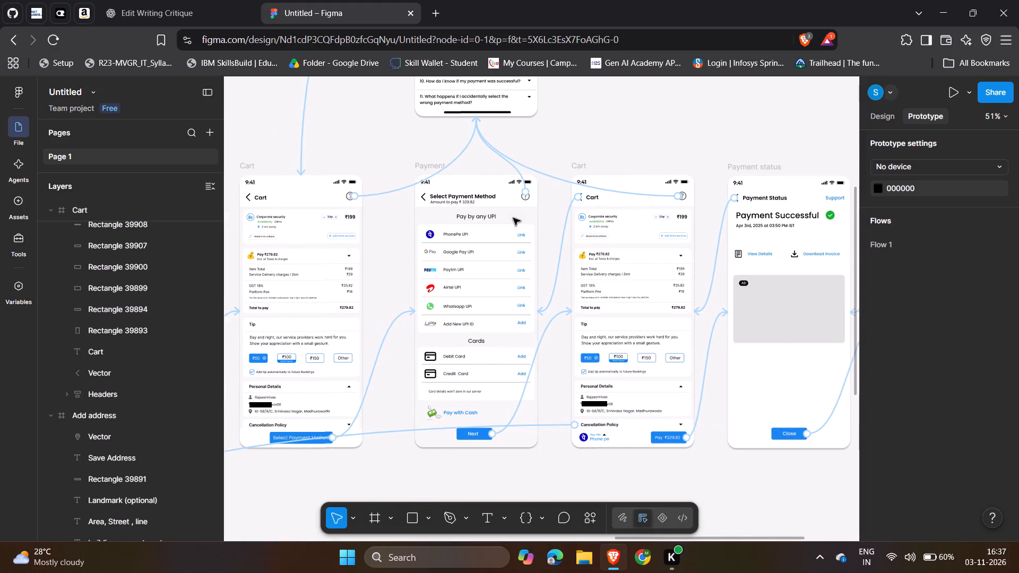
left_click_drag(422, 197, 374, 219)
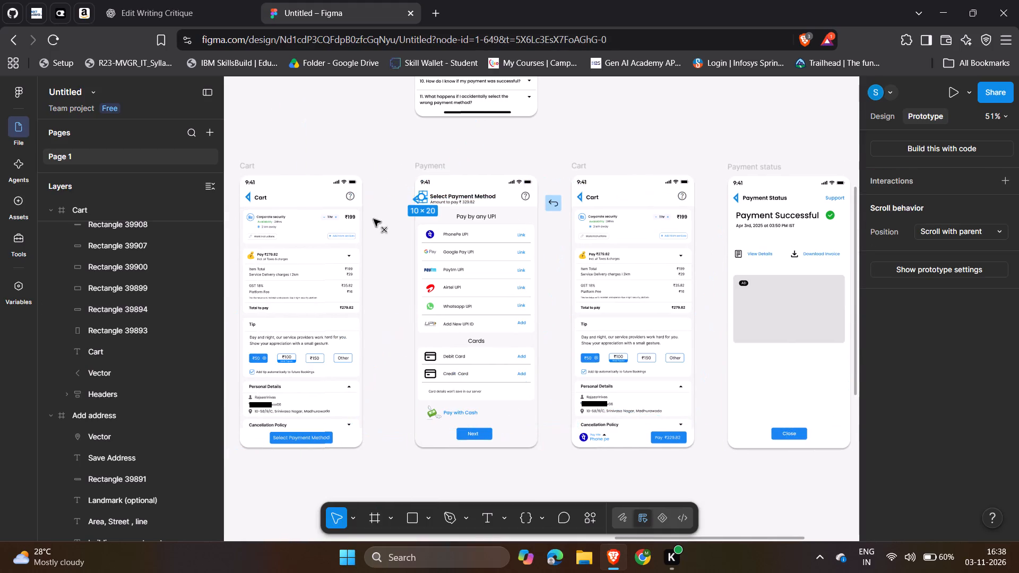
left_click_drag(374, 219, 356, 231)
left_click(326, 112)
Link the back arrow on the Cart screen with the Select Payment Method button to the Add address screen.
scroll(326, 112, "right", 3)
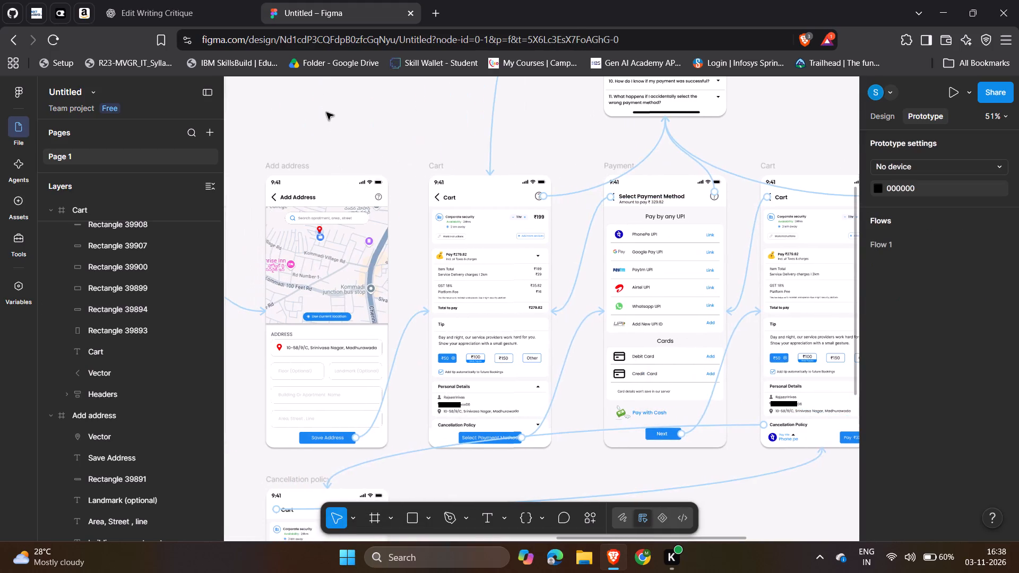
left_click_drag(437, 197, 379, 245)
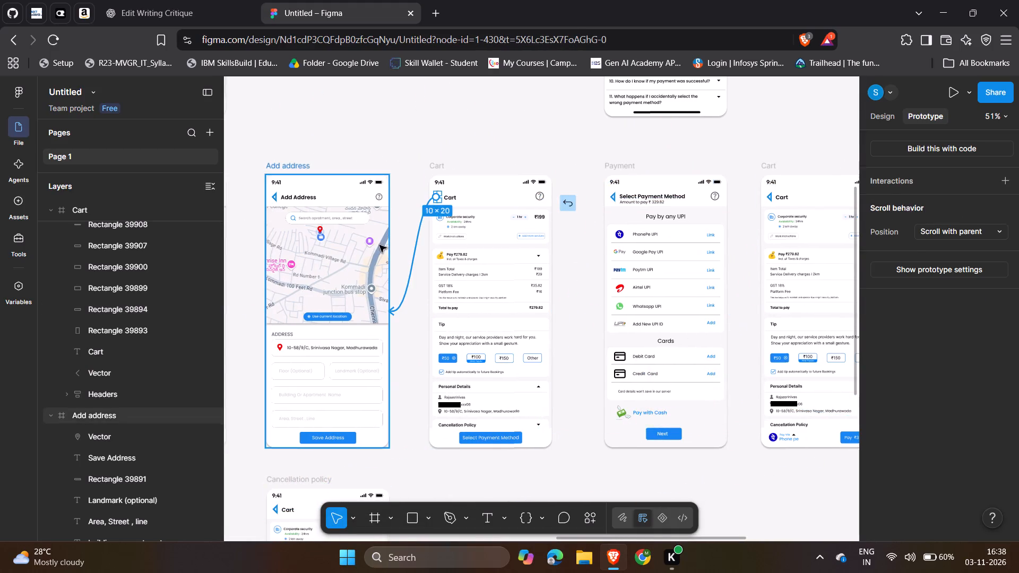
left_click(385, 137)
Link the back arrow on the Add address screen to the Personal info screen.
scroll(385, 137, "right", 3)
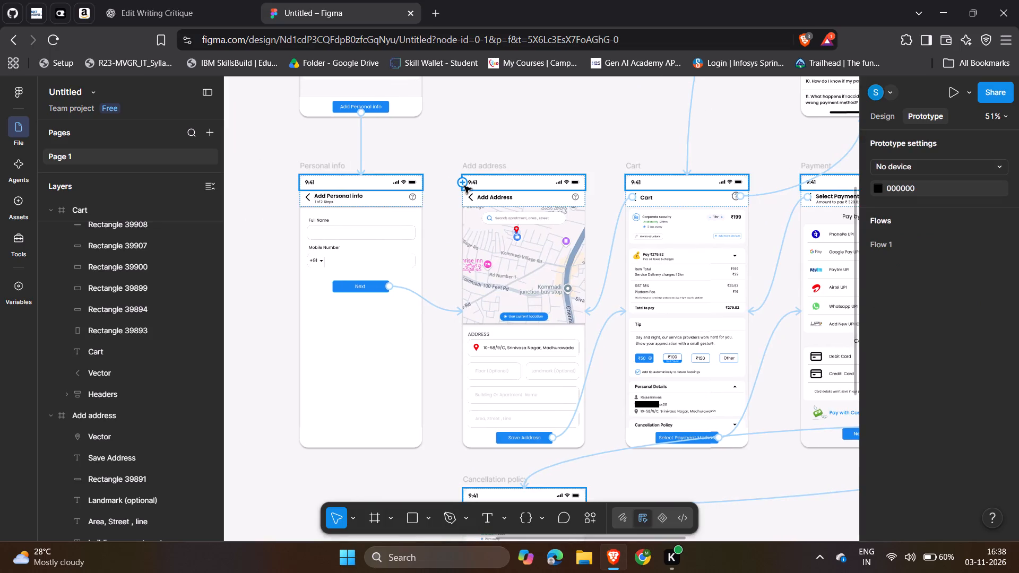
left_click_drag(469, 199, 403, 222)
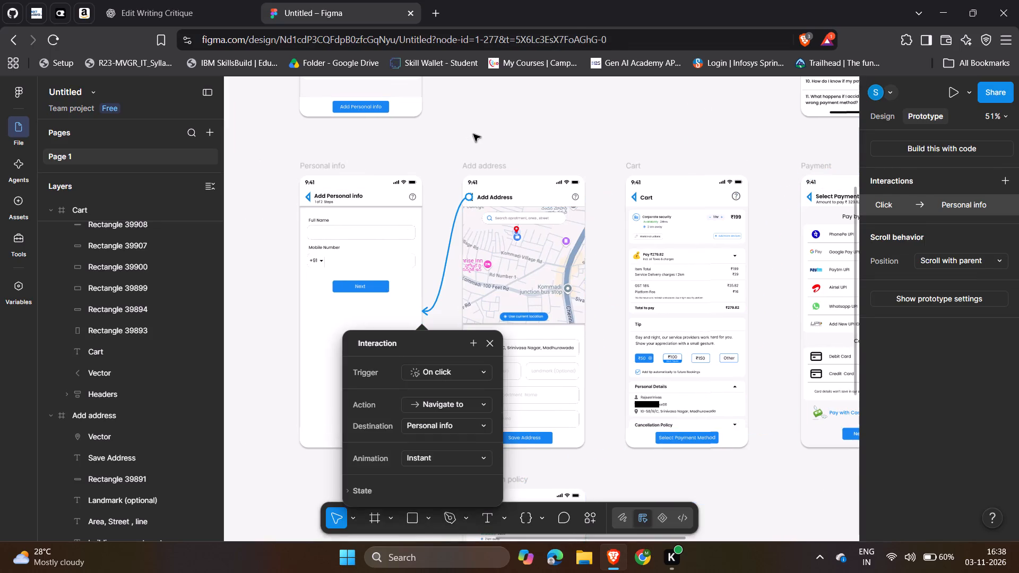
left_click(473, 134)
Link the back arrow on the Personal info screen to the Cart screen with the Add Personal Info button.
scroll(473, 134, "right", 1)
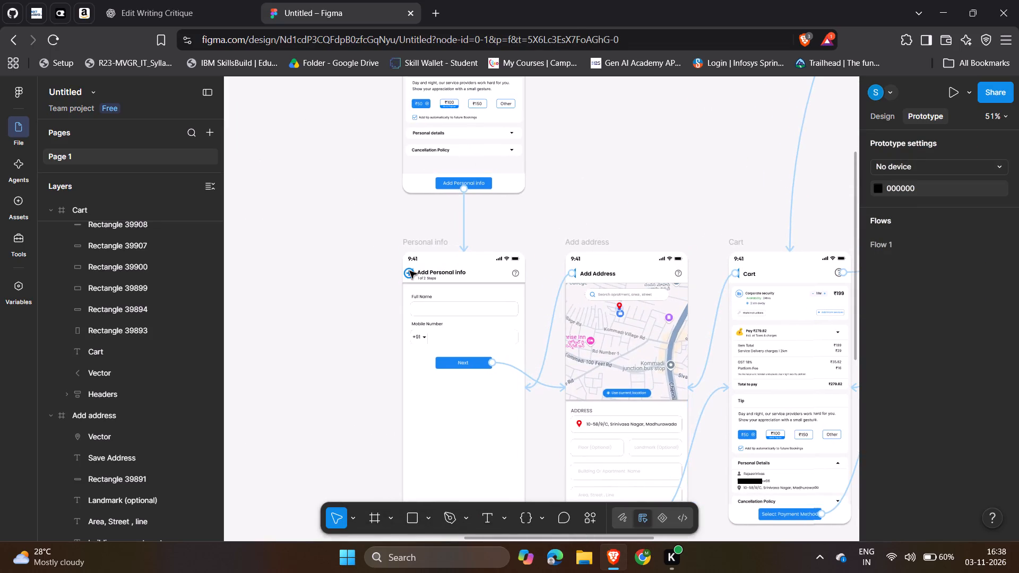
left_click_drag(410, 272, 418, 154)
scroll(418, 154, "up", 1)
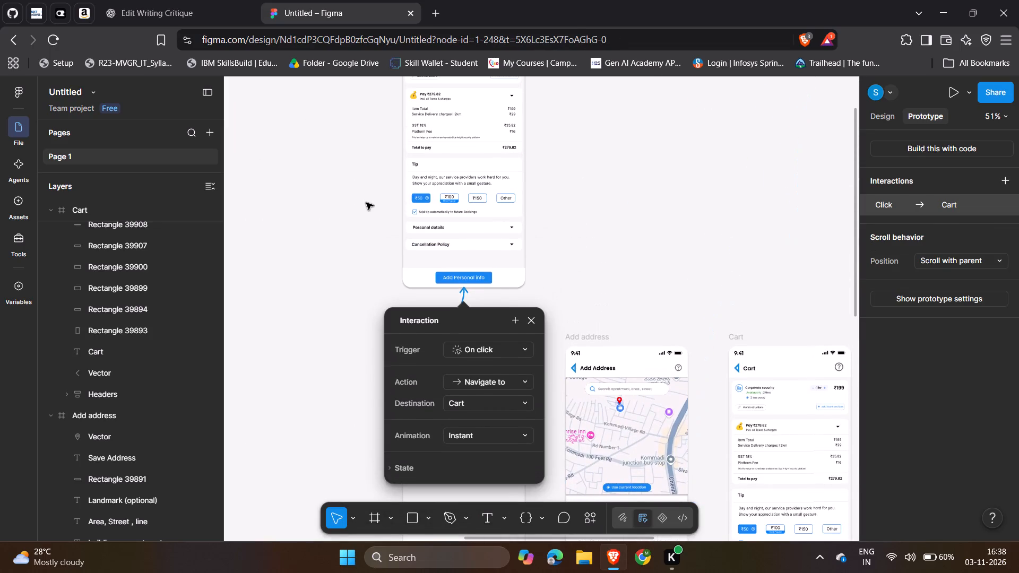
left_click(366, 203)
Link the back arrow on the Cart screen with the Add Personal Info button to the View Item screen.
scroll(418, 289, "up", 3)
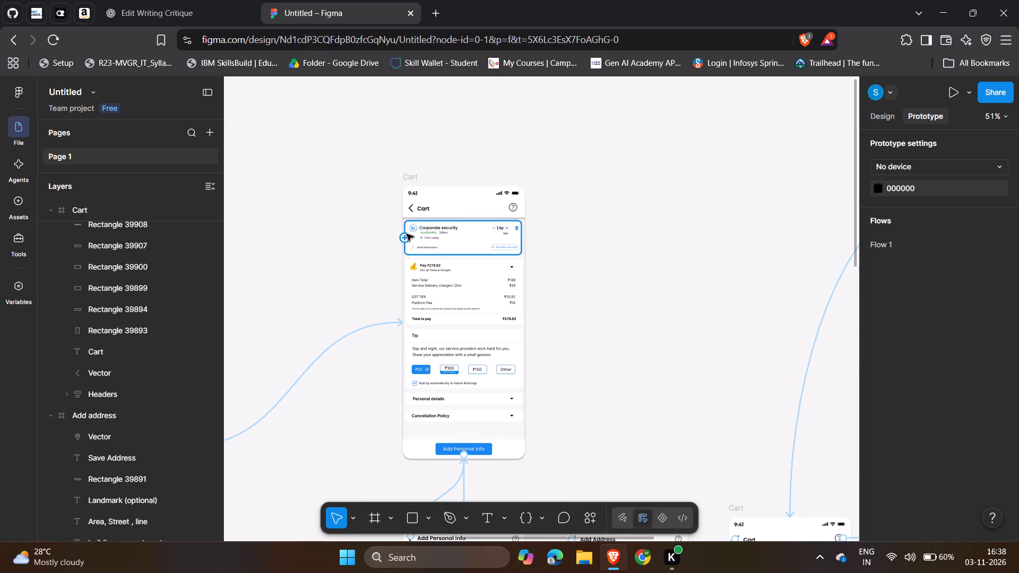
left_click_drag(411, 207, 214, 247)
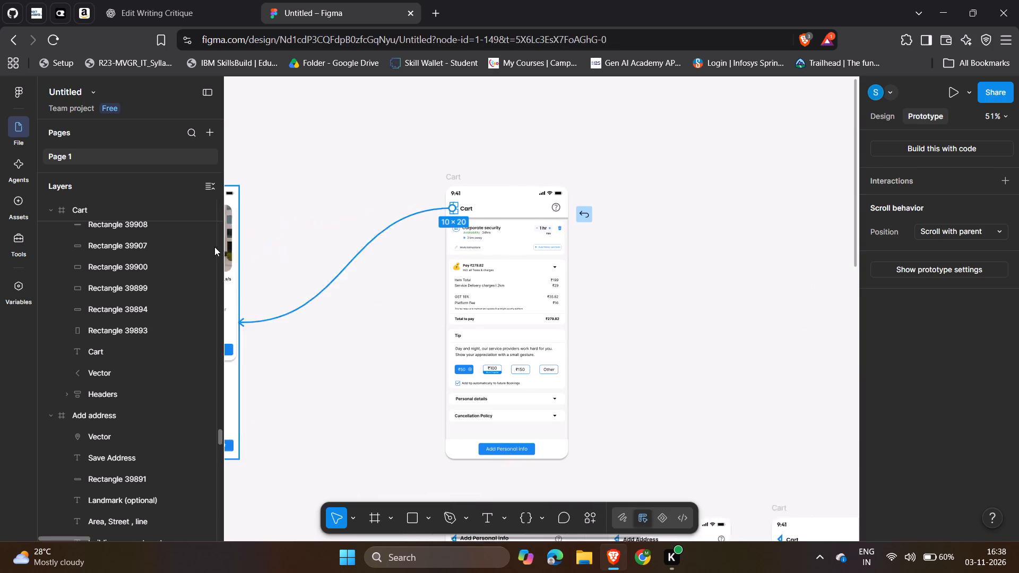
left_click_drag(214, 247, 427, 268)
scroll(427, 268, "right", 3)
left_click(428, 125)
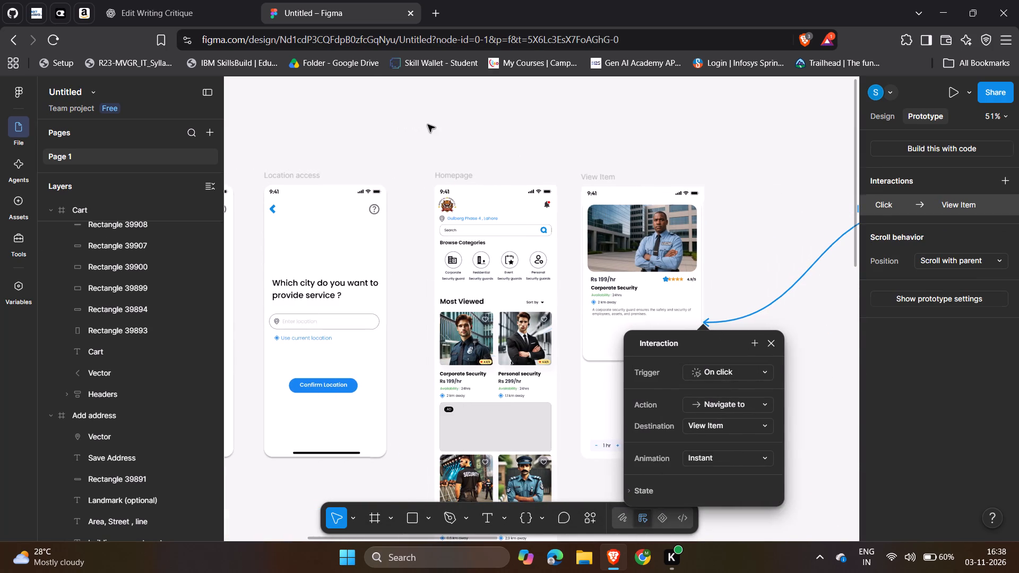
Link the back arrow on the Location access screen to the OTP verification screen.
scroll(462, 281, "right", 2)
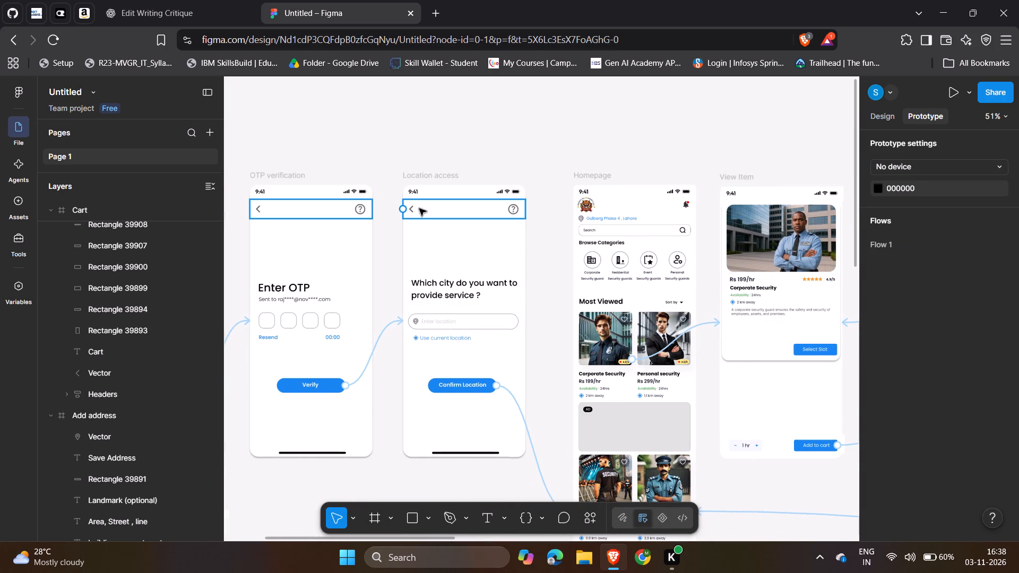
left_click_drag(408, 206, 333, 233)
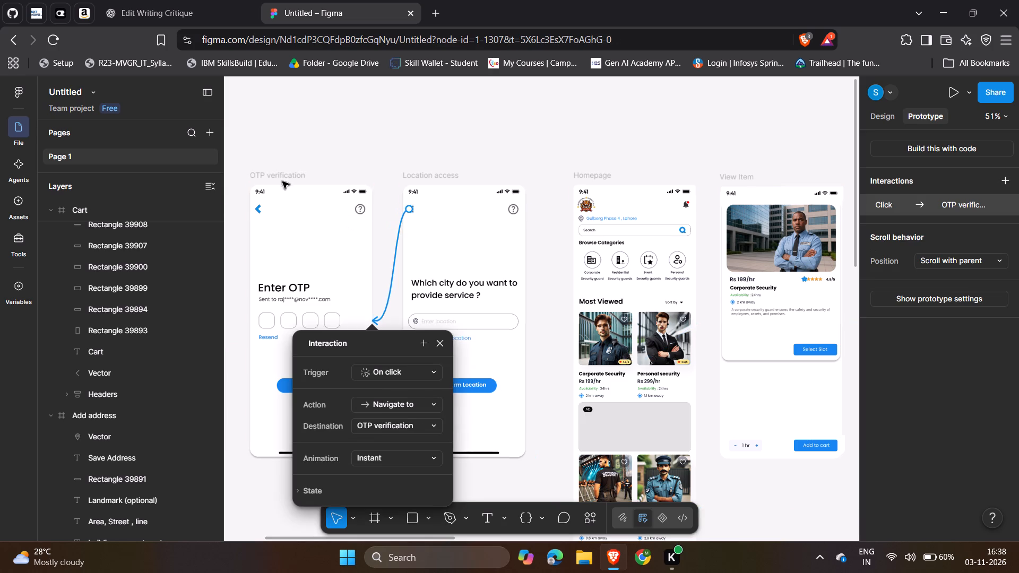
left_click(334, 103)
Link the back arrow on the OTP verification screen to the Login screen.
scroll(334, 103, "right", 2)
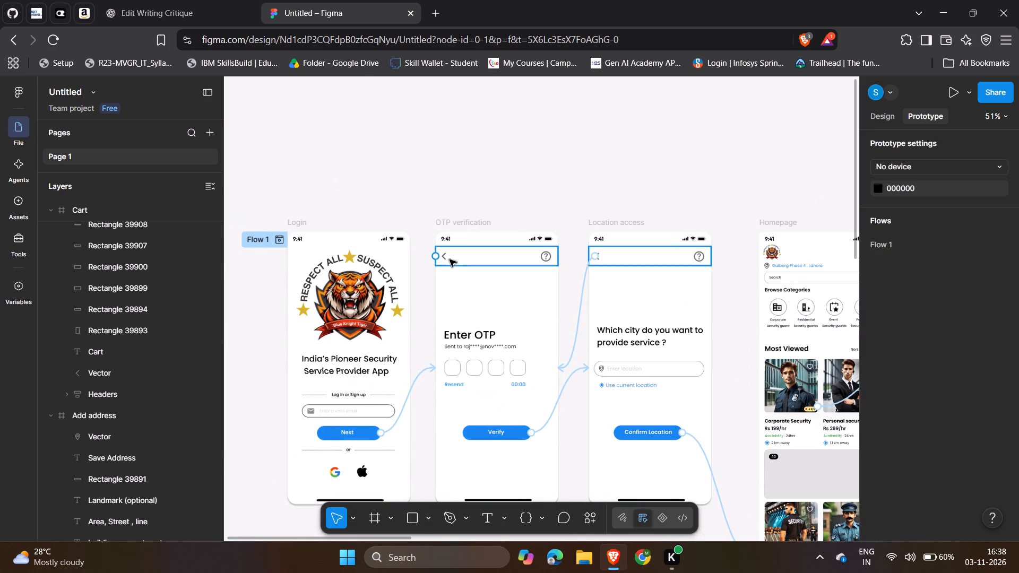
left_click_drag(442, 258, 360, 278)
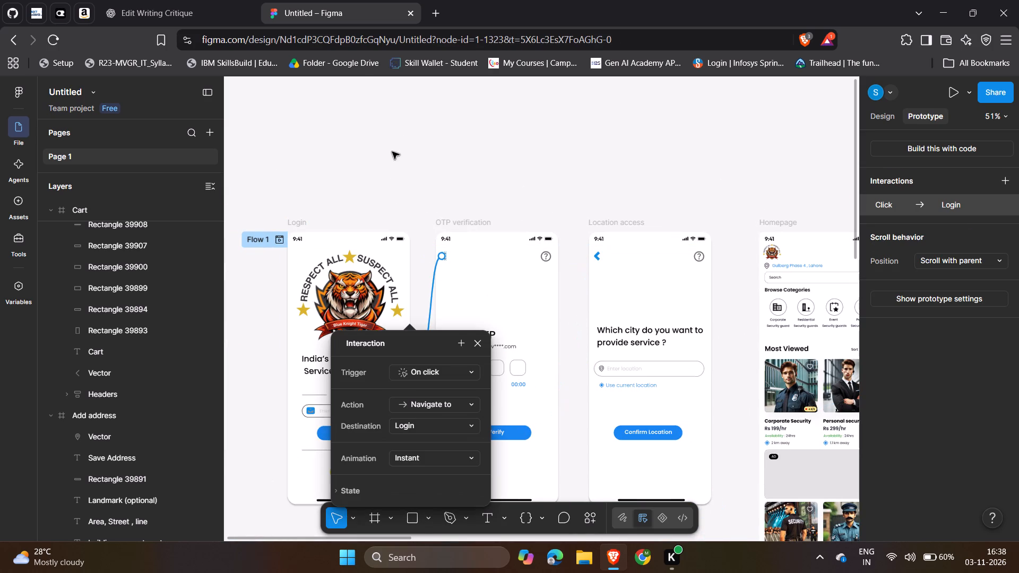
left_click(402, 138)
Switch to design editing and change the first Event Security card title below the Homepage ad to "Event Security 1".
scroll(667, 283, "left", 4)
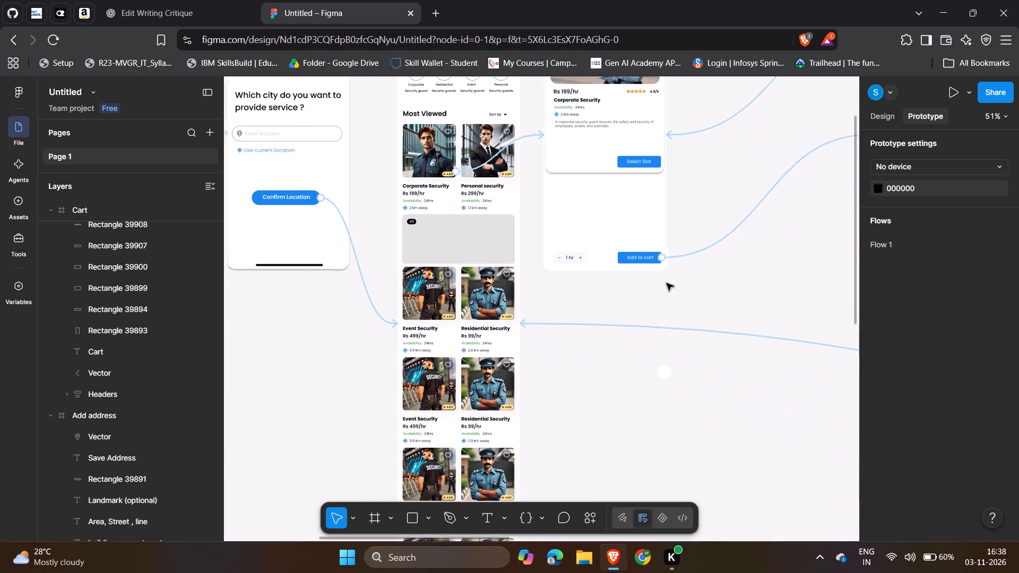
left_click(886, 112)
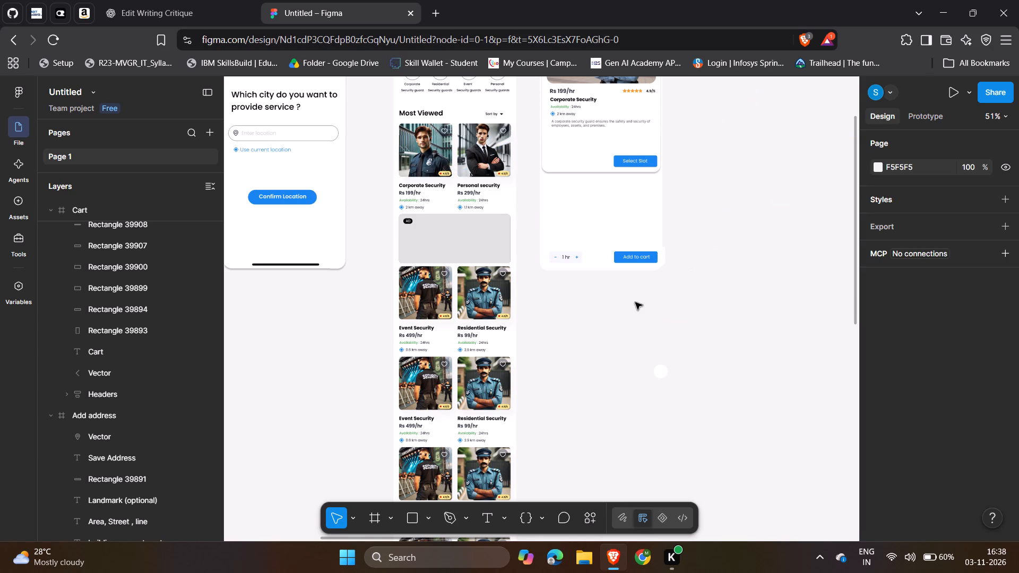
scroll(635, 302, "right", 4)
scroll(635, 302, "up", 3)
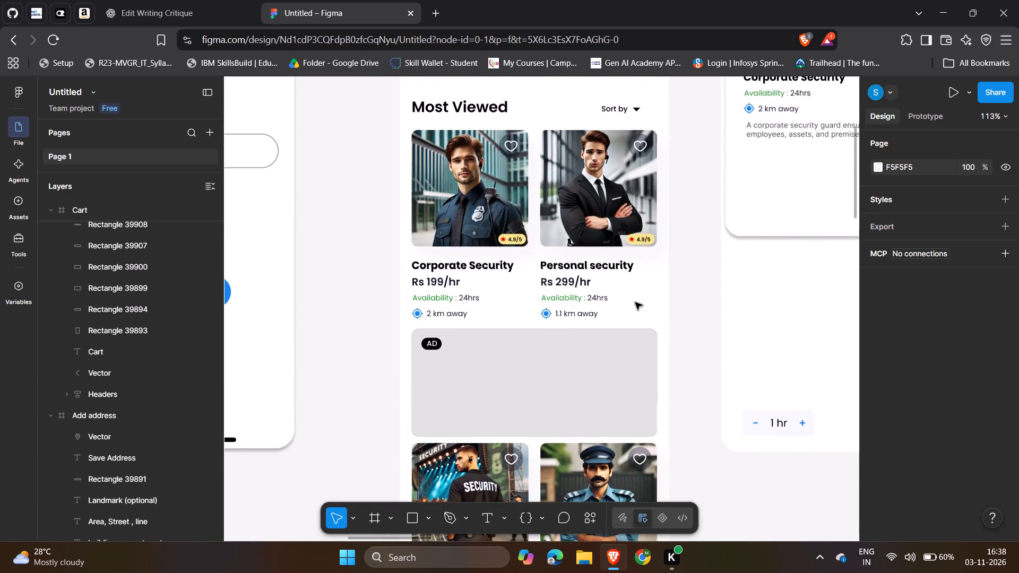
scroll(635, 302, "down", 3)
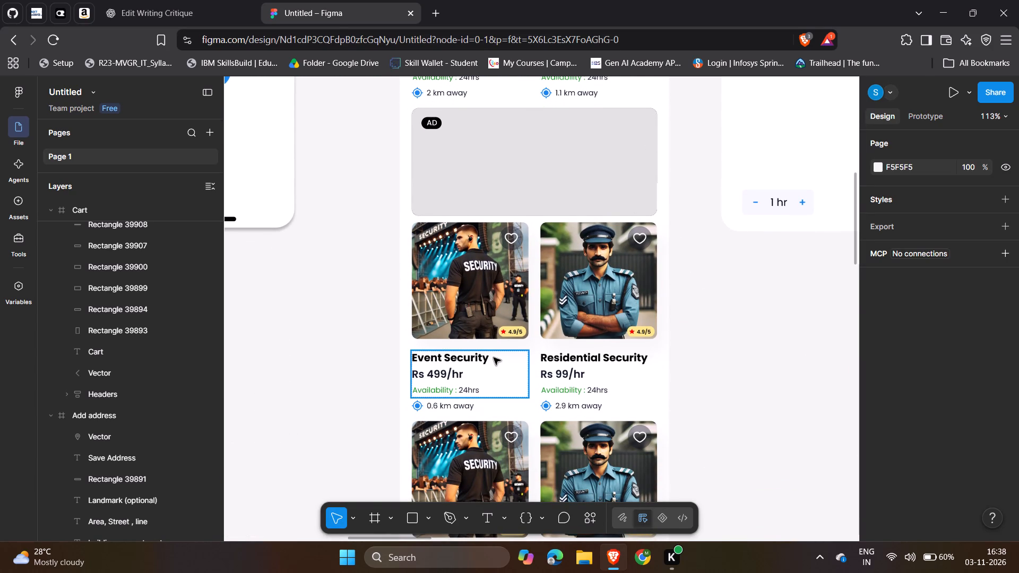
double_click(489, 359)
triple_click(487, 359)
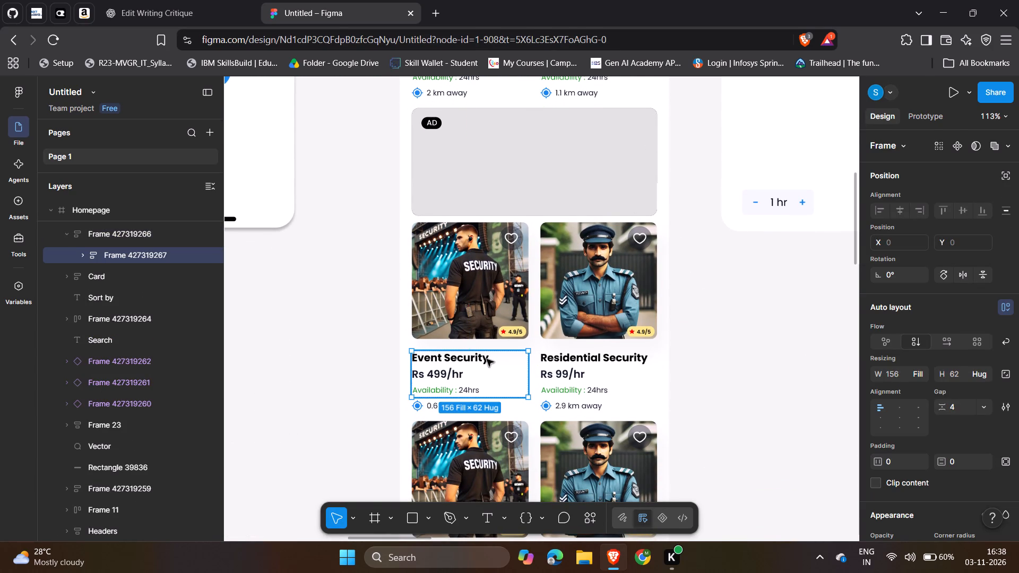
double_click(487, 359)
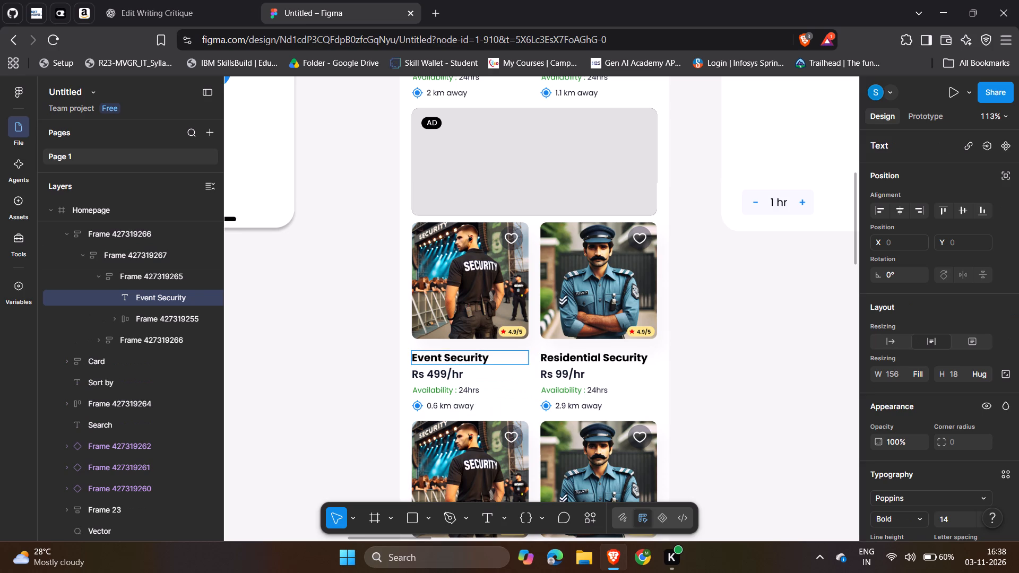
key("space")
key("2")
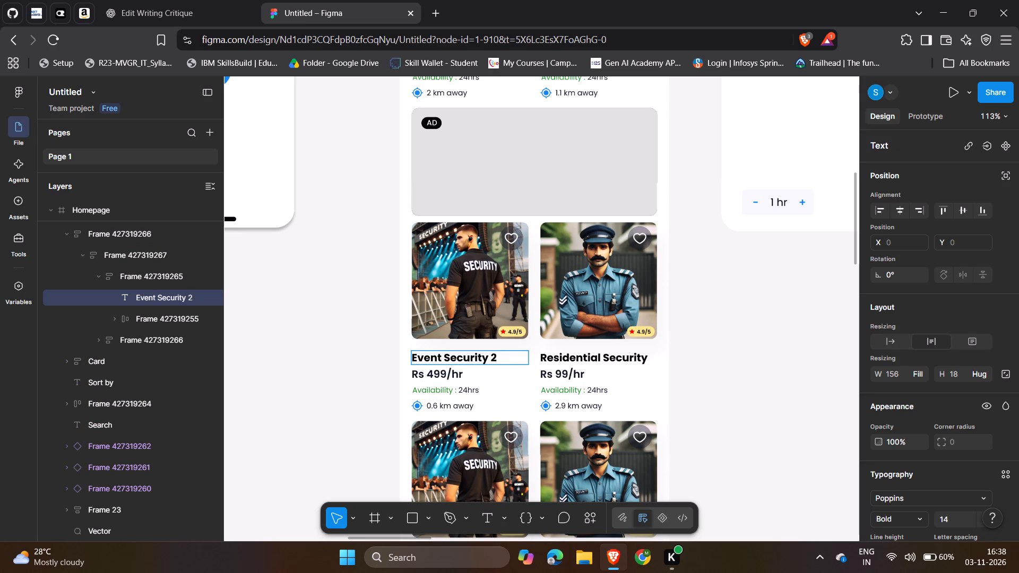
key("BackSpace")
key("1")
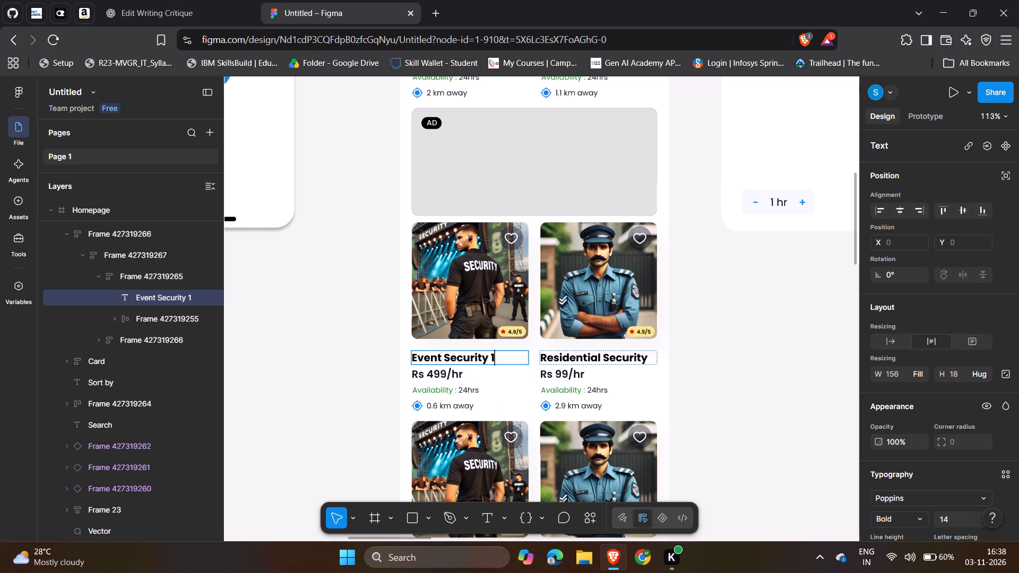
Change the title of the Residential Security card beside Event Security 1 to "Residential Security 1".
left_click(647, 357)
left_click(647, 357)
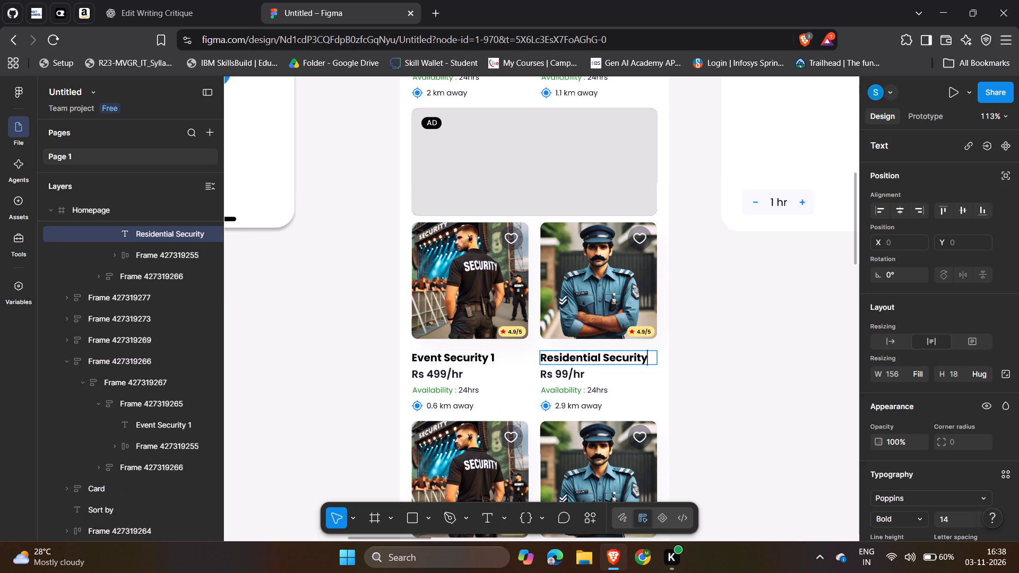
key("space")
key("1")
Change the Event Security card title in the second row below the Homepage ad to "Event Security 2".
scroll(601, 385, "down", 1)
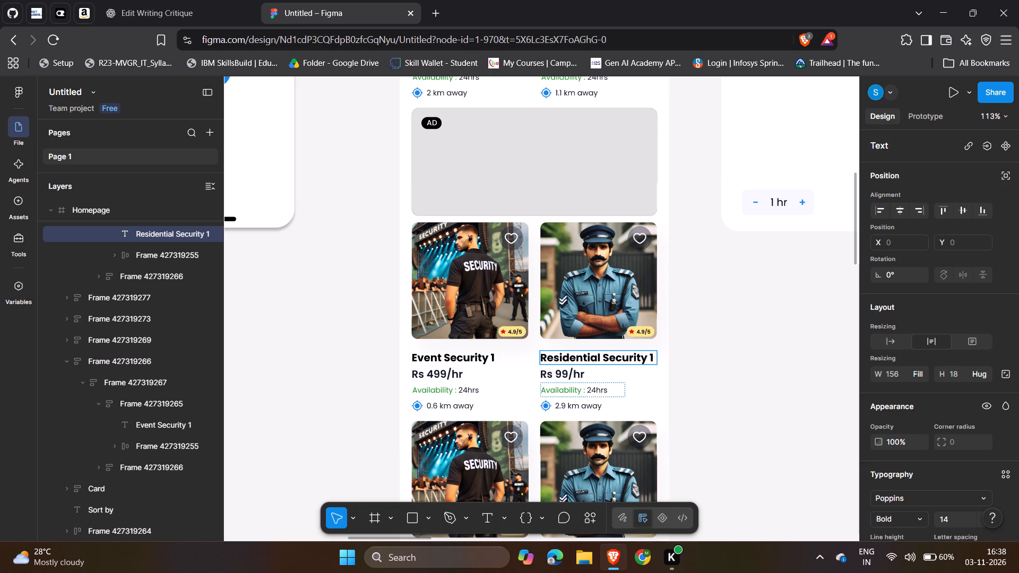
scroll(601, 385, "down", 3)
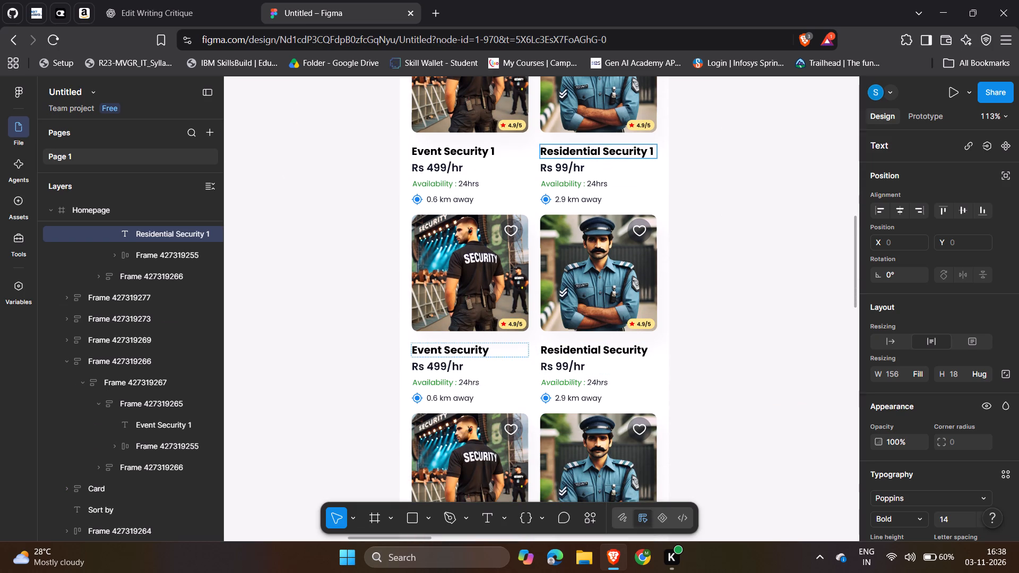
left_click(489, 353)
key("space")
type("2")
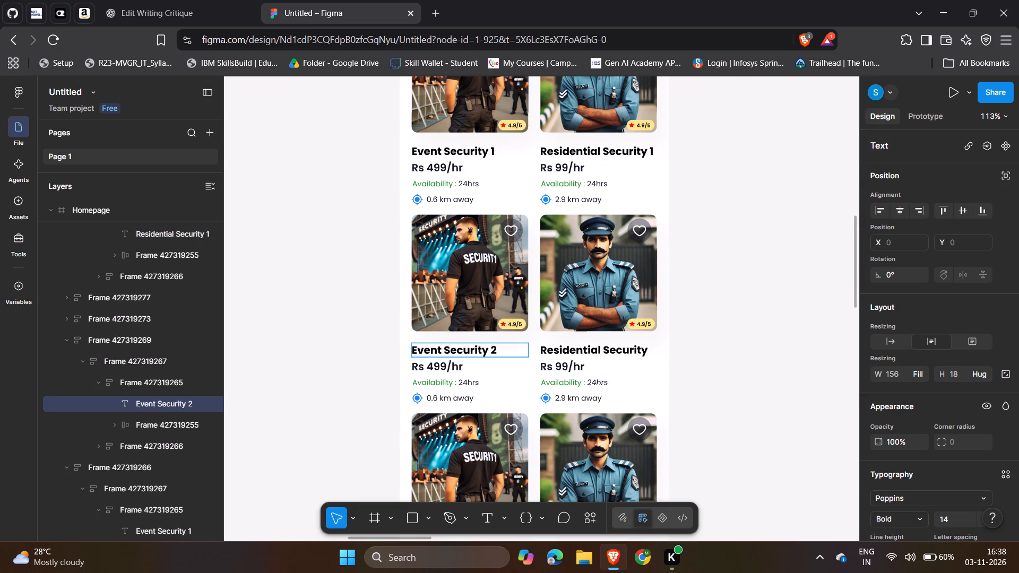
Change the title of the Residential Security card beside Event Security 2 to "Residential Security 2".
left_click(645, 349)
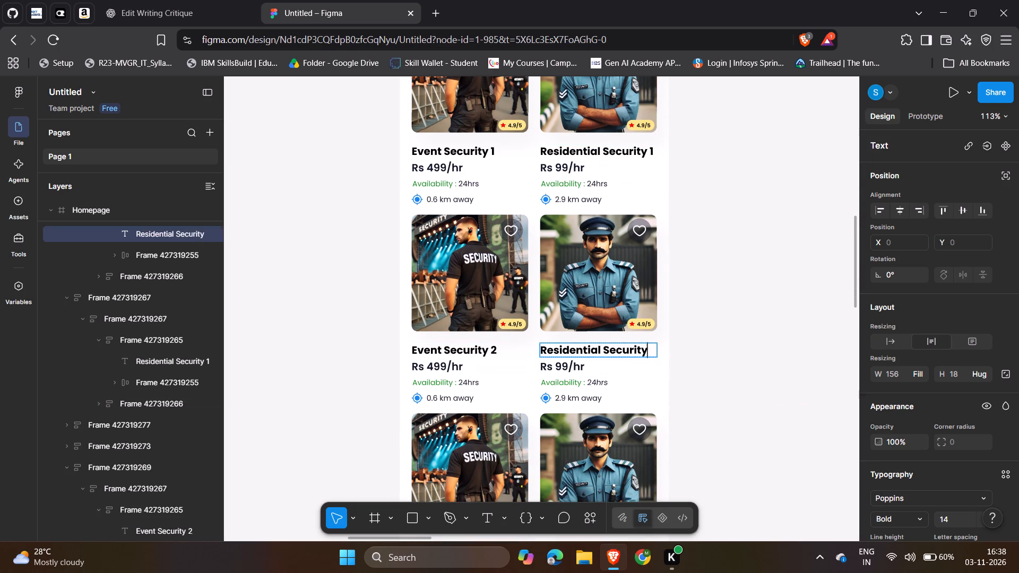
key("space")
key("2")
Change the Event Security card title in the third row below the Homepage ad to "Event Security 3".
scroll(645, 349, "down", 1)
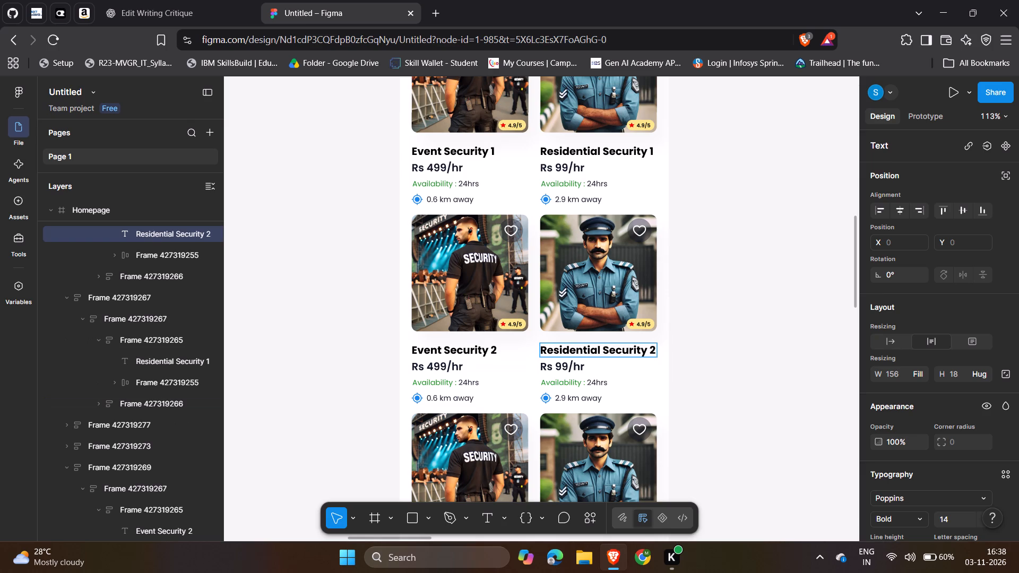
scroll(645, 349, "down", 1)
left_click(489, 438)
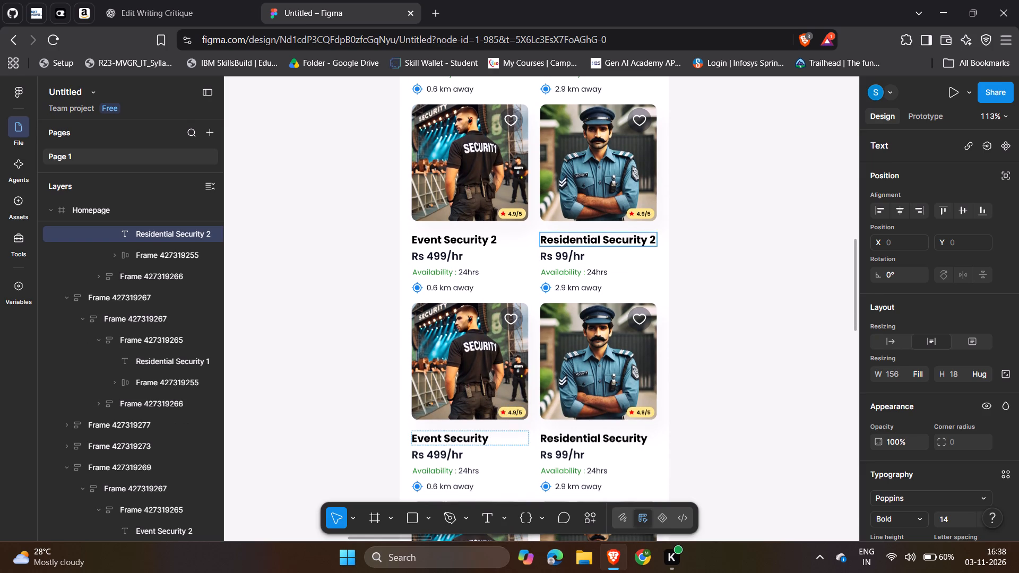
key("space")
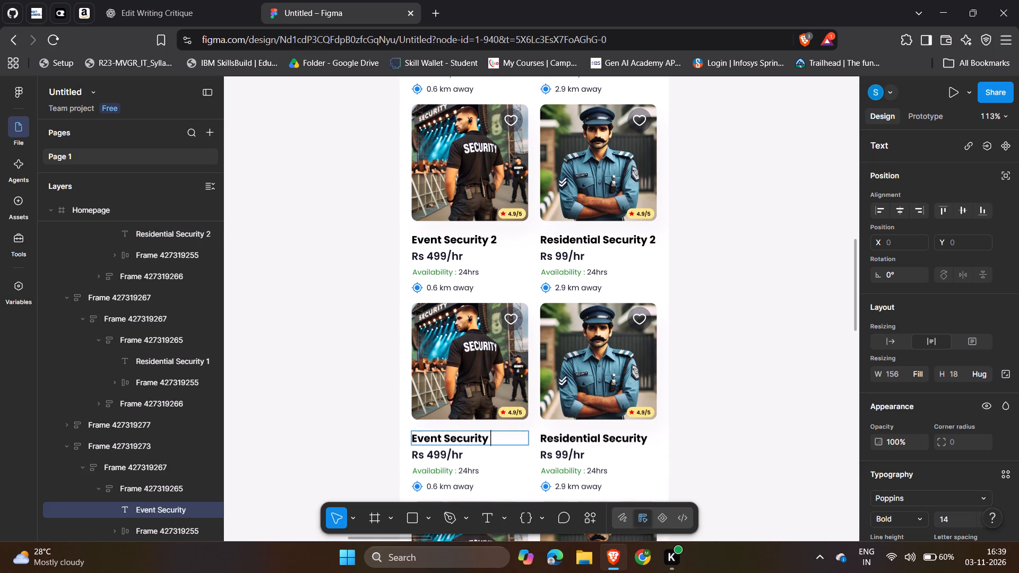
key("3")
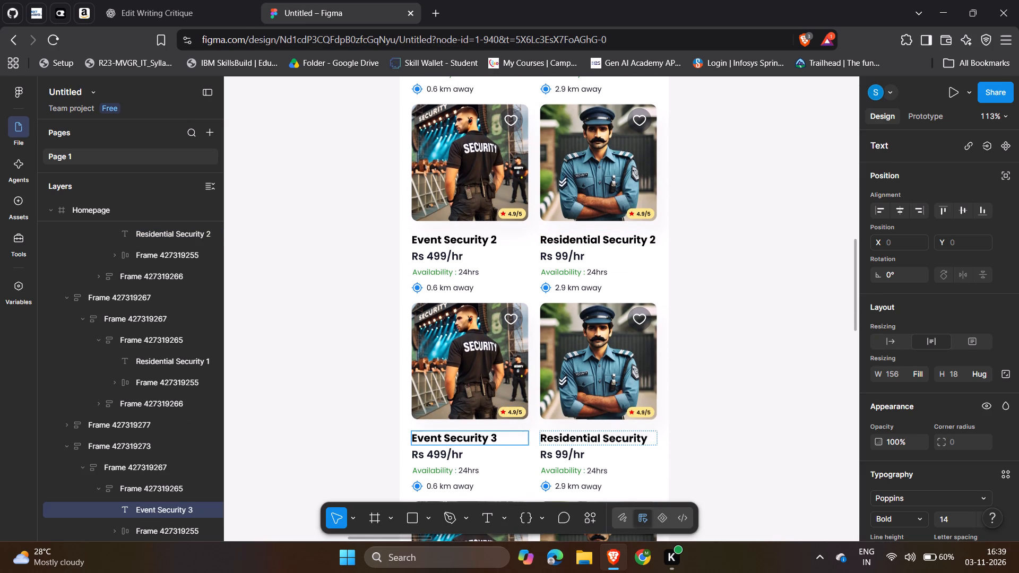
Change the title of the Residential Security card beside Event Security 3 to "Residential Security 4".
left_click(647, 435)
key("space")
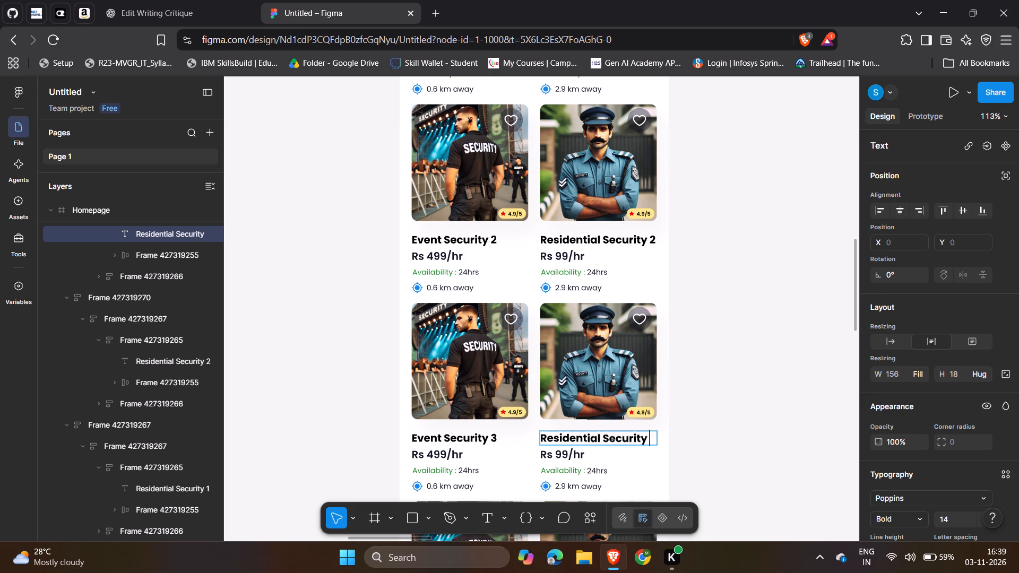
type("4")
Change the Event Security card title in the Homepage's last row to "Event Security 5".
scroll(647, 435, "down", 3)
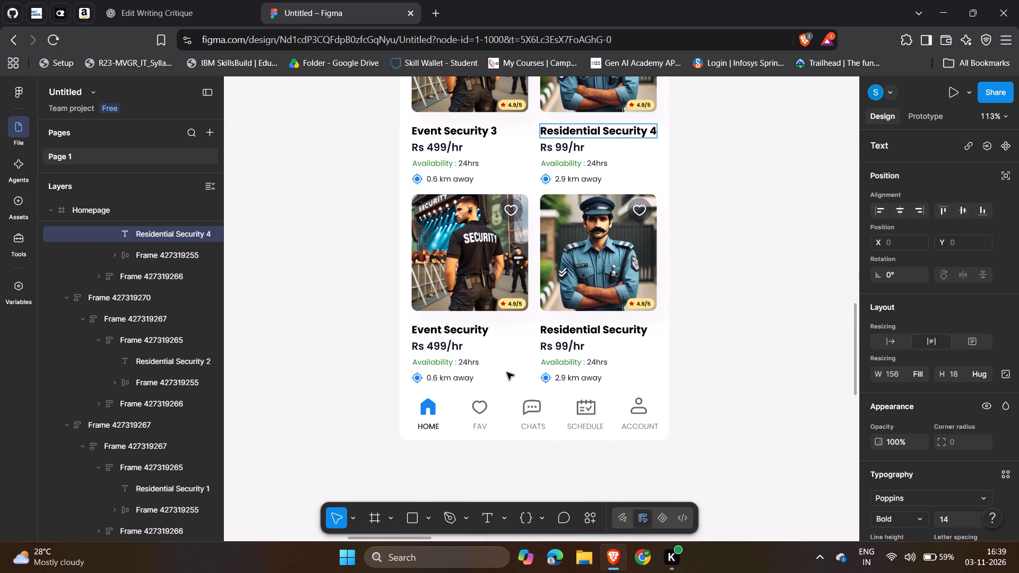
left_click(497, 333)
key("space")
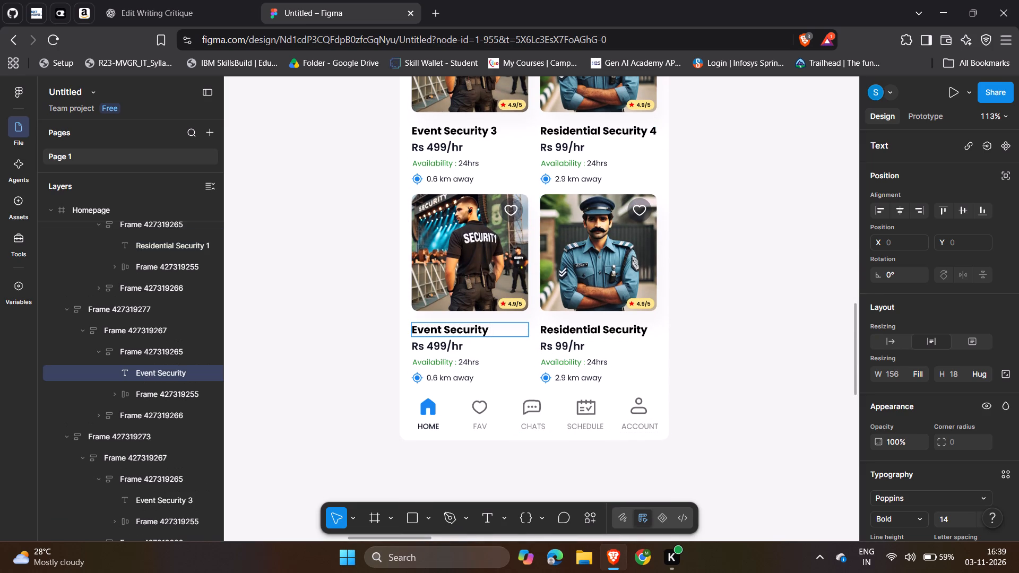
key("5")
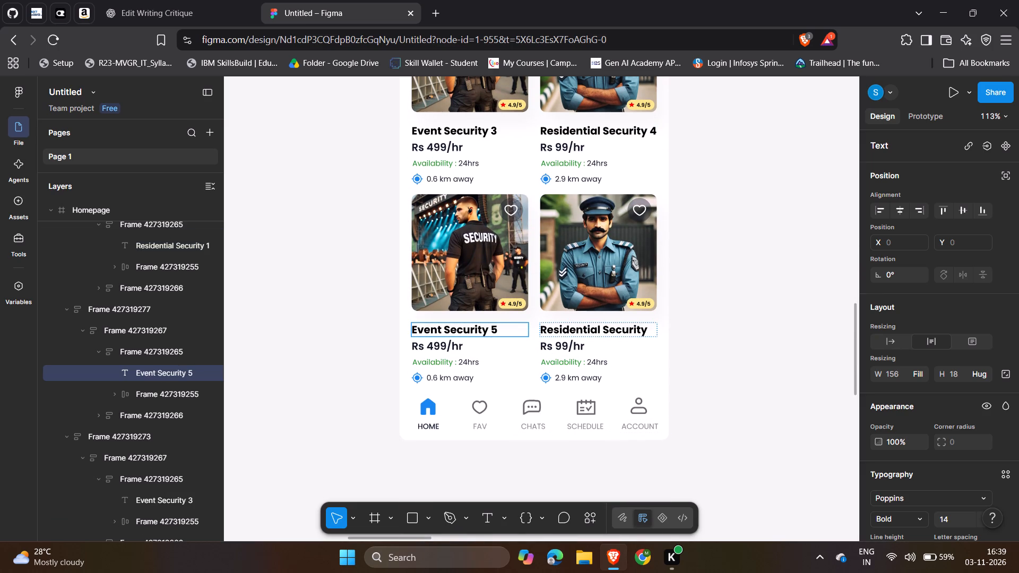
Change the title of the Residential Security card beside Event Security 5 to "Residential Security 5".
left_click(645, 329)
key("space")
type("5")
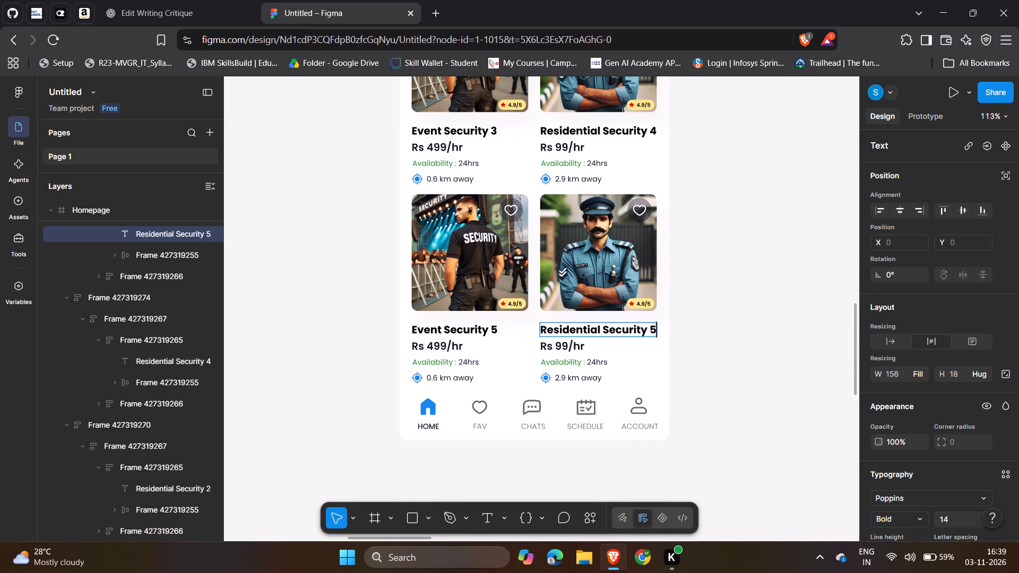
Set the price on the Residential Security 5 card to Rs 199/hr.
scroll(594, 381, "up", 1)
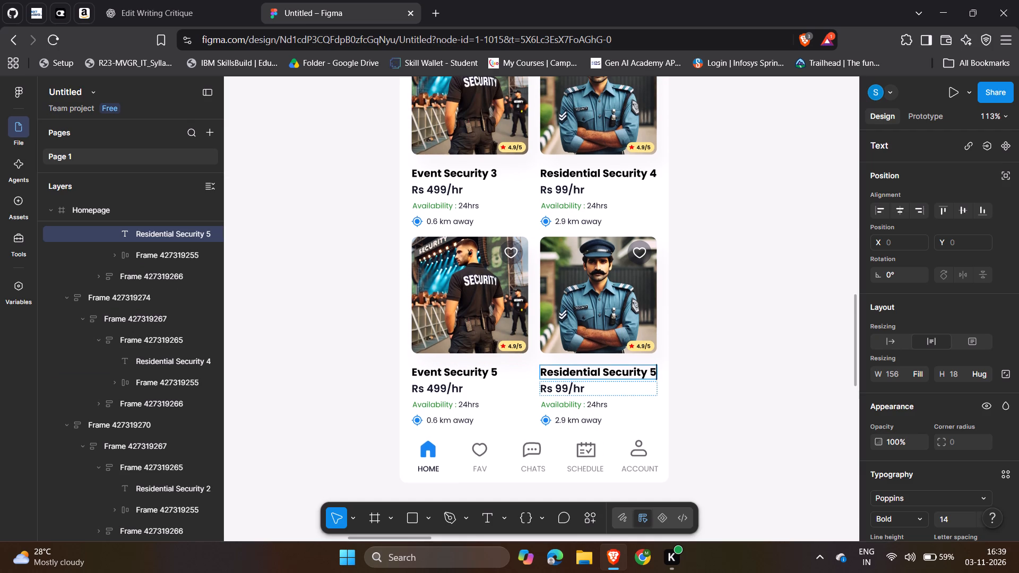
left_click(556, 391)
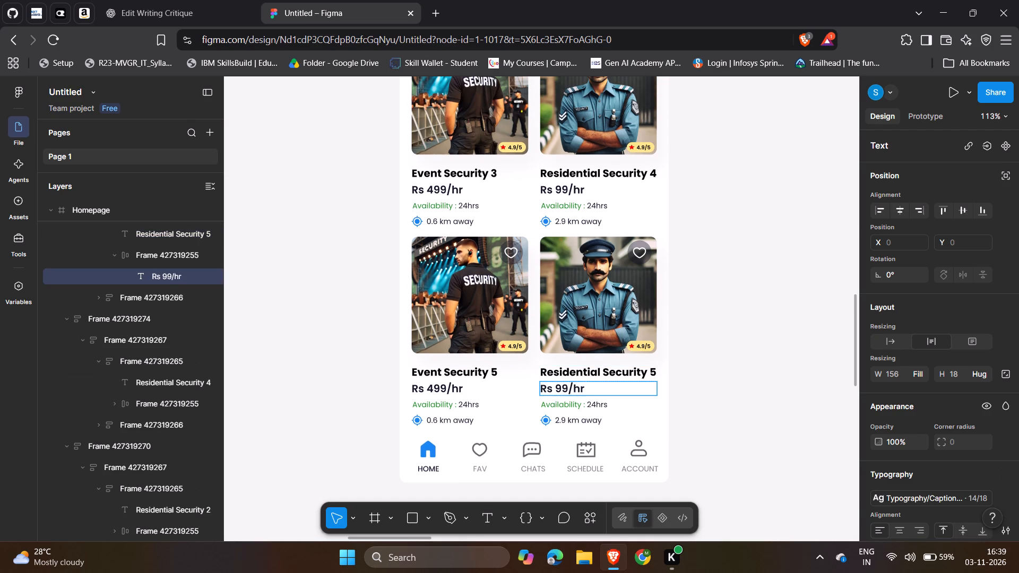
key("1")
Set the price on the Event Security 3 card to Rs 299/hr.
scroll(556, 391, "up", 1)
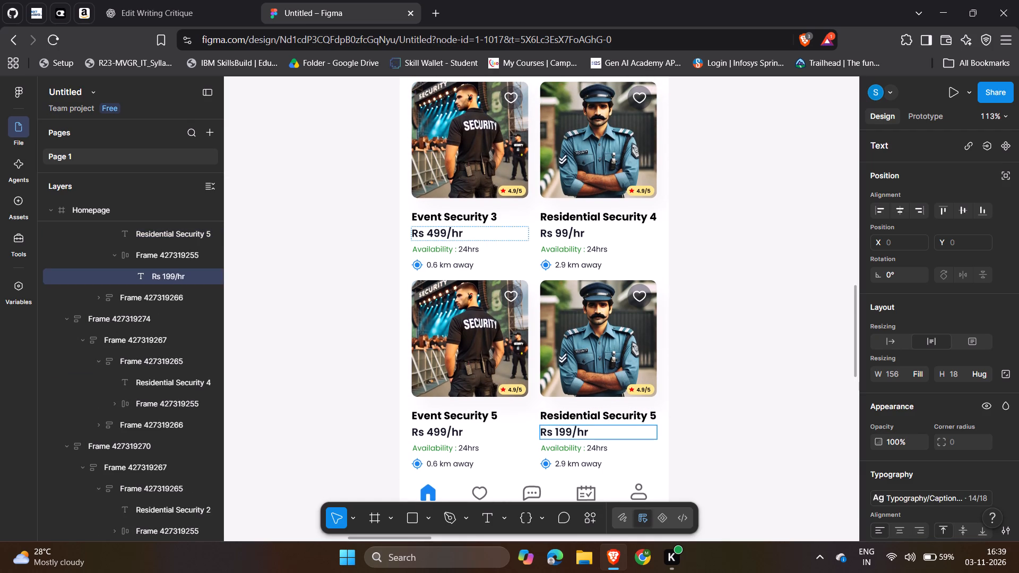
left_click(433, 235)
key("BackSpace")
key("2")
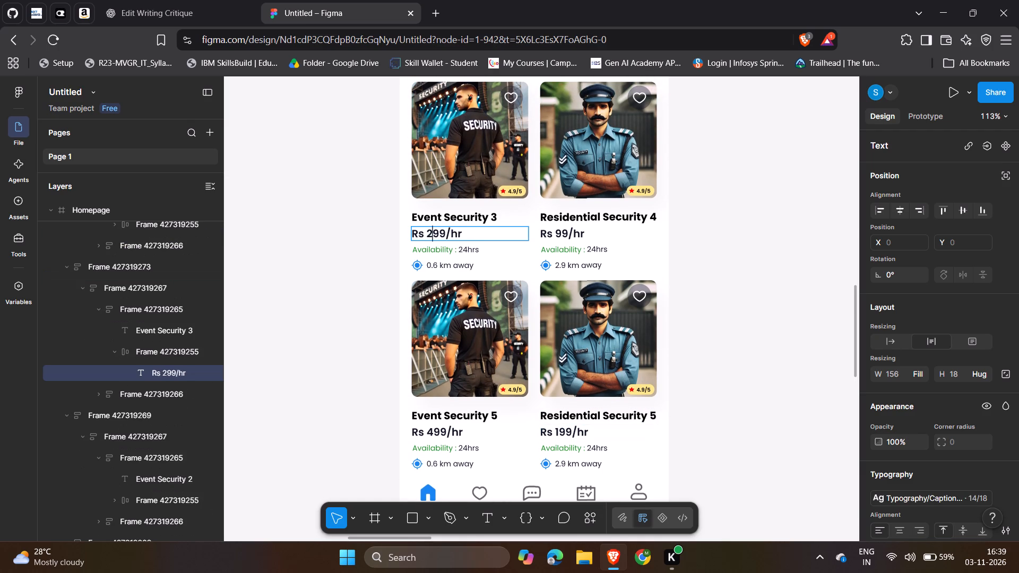
Set the price on the Residential Security 4 card to Rs 399/hr.
left_click(556, 229)
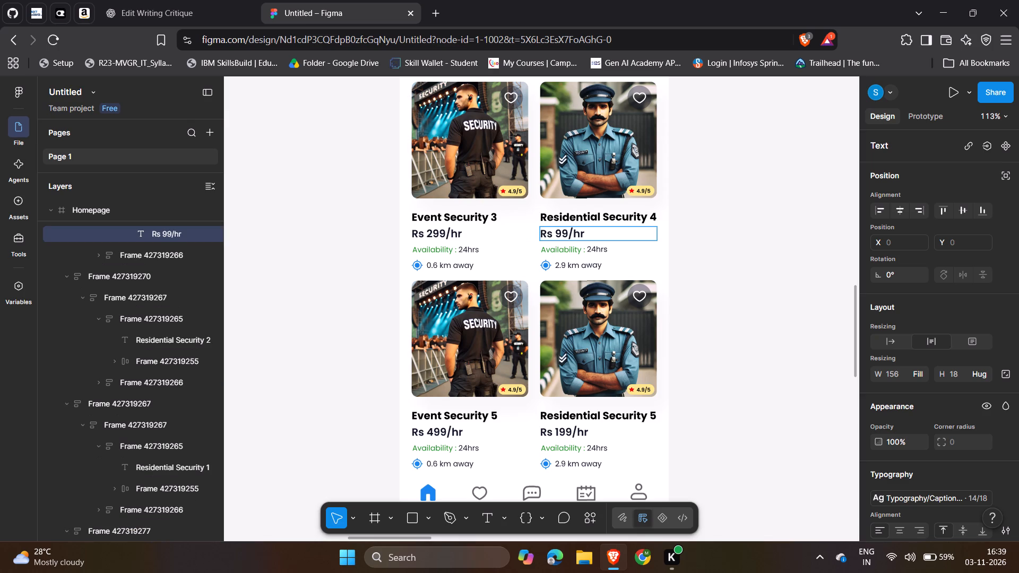
key("3")
Set the price on the Residential Security 2 card to Rs 149/hr.
scroll(556, 229, "up", 3)
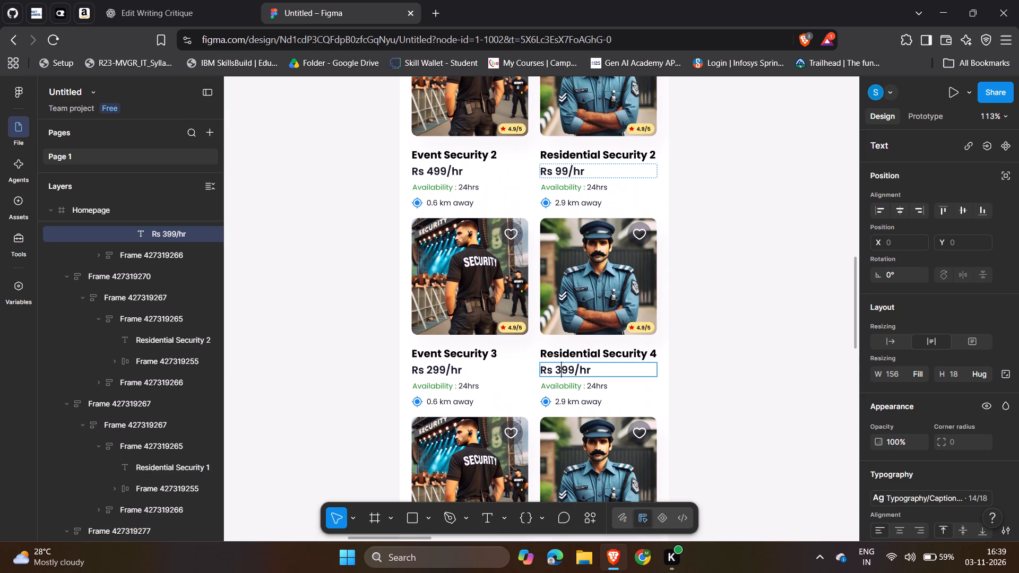
left_click(557, 172)
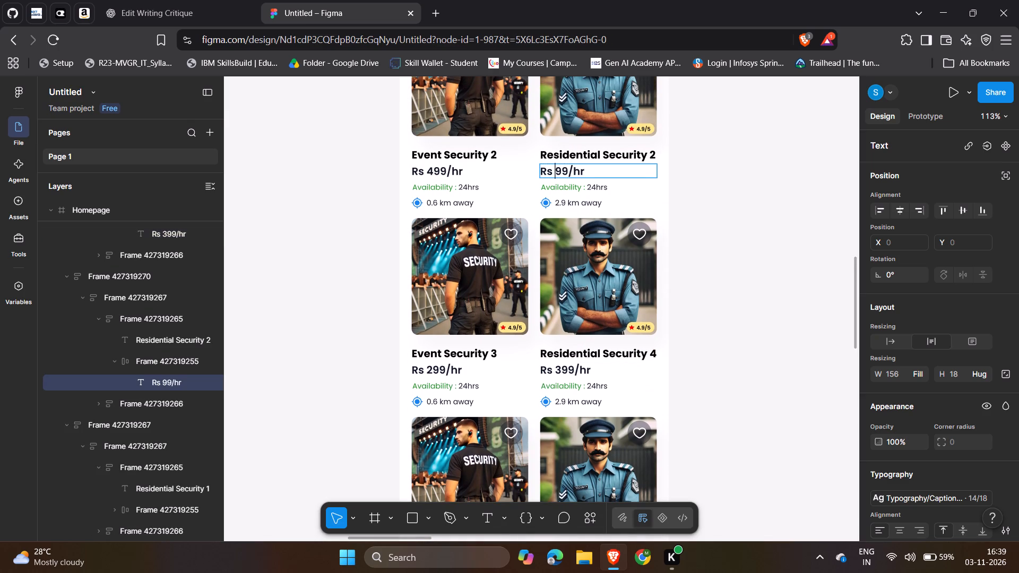
key("1")
key("Right")
key("BackSpace")
key("4")
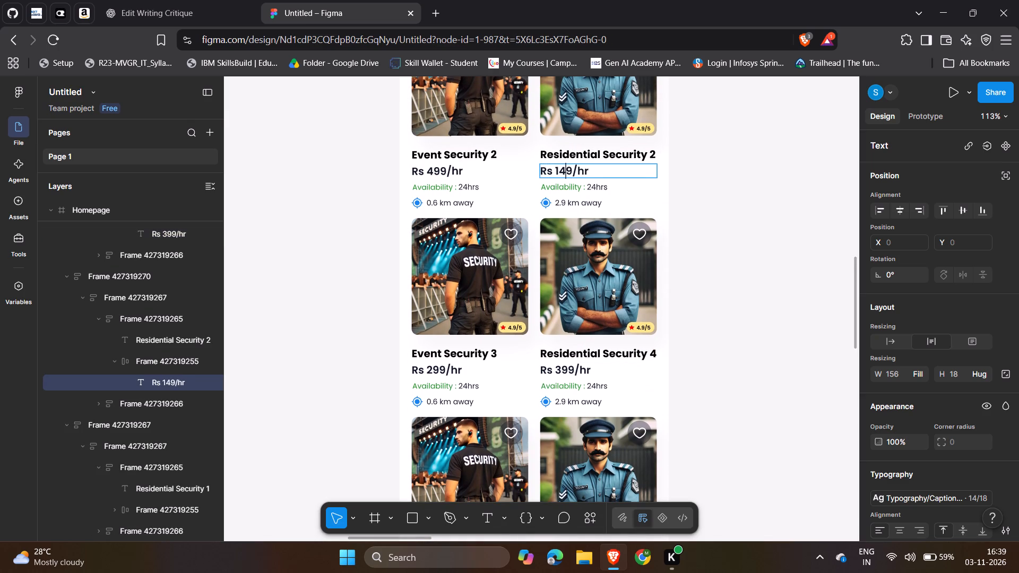
Set the price on the Event Security 2 card to Rs 349/hr.
left_click(438, 170)
key("BackSpace")
key("BackSpace")
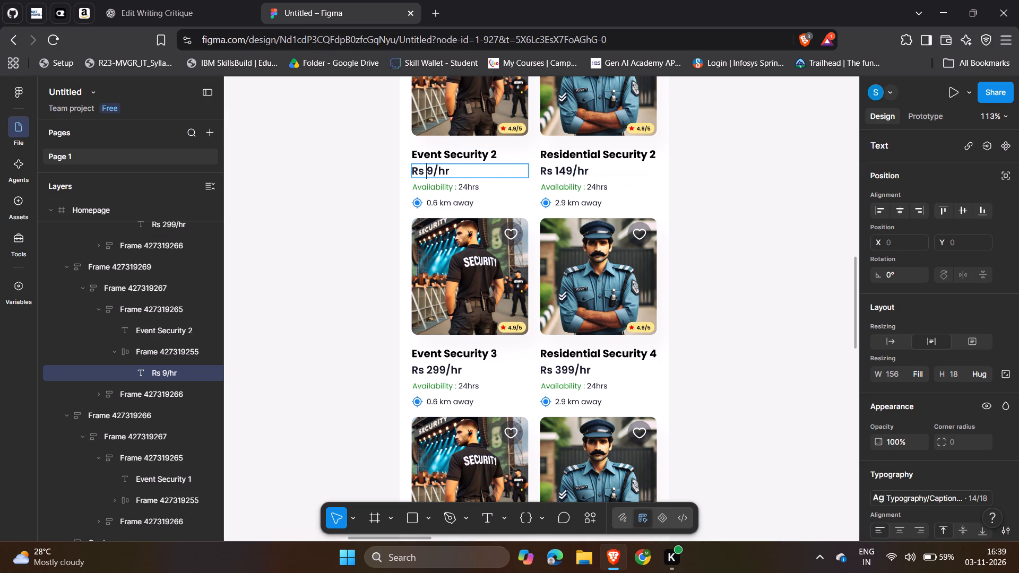
type("34")
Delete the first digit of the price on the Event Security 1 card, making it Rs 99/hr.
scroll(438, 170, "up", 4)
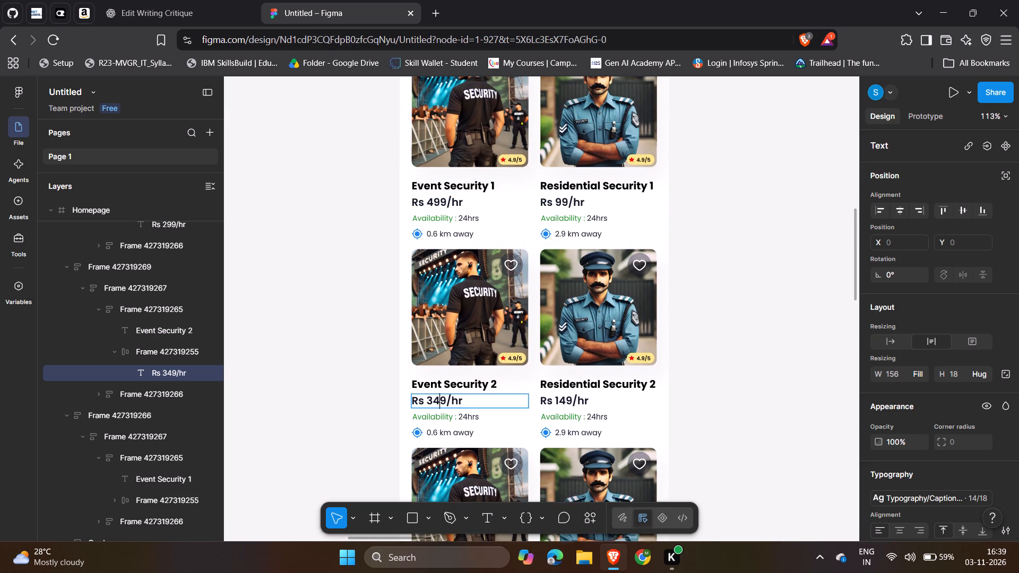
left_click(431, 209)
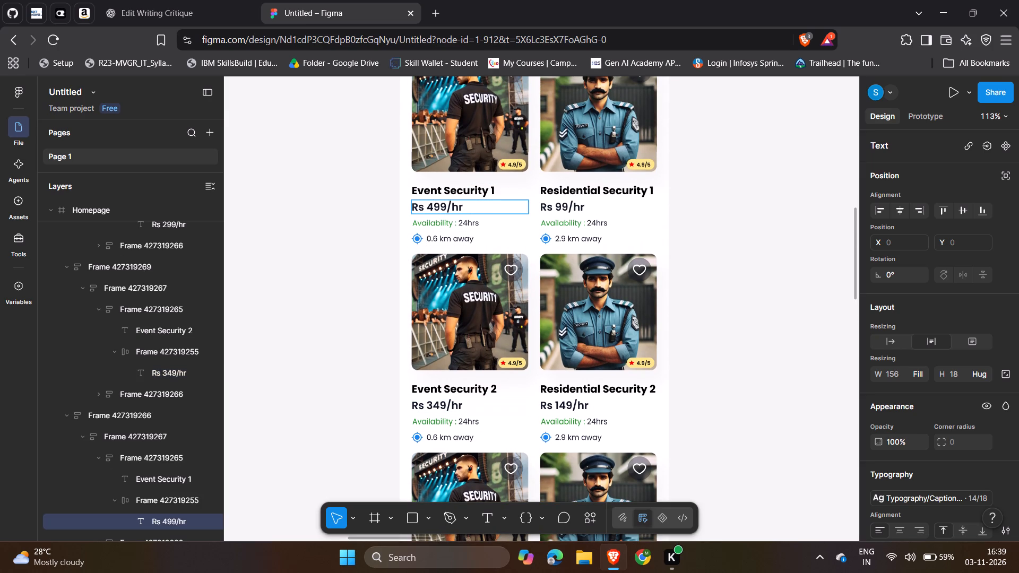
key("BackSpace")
Set the price on the Residential Security 1 card to Rs 249/hr.
left_click(556, 205)
key("Right")
key("BackSpace")
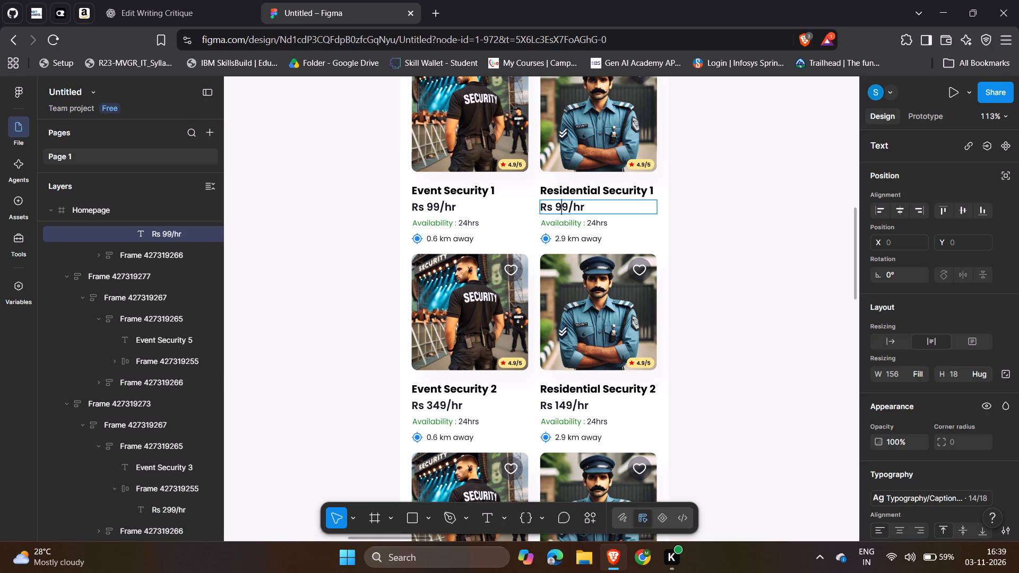
type("24")
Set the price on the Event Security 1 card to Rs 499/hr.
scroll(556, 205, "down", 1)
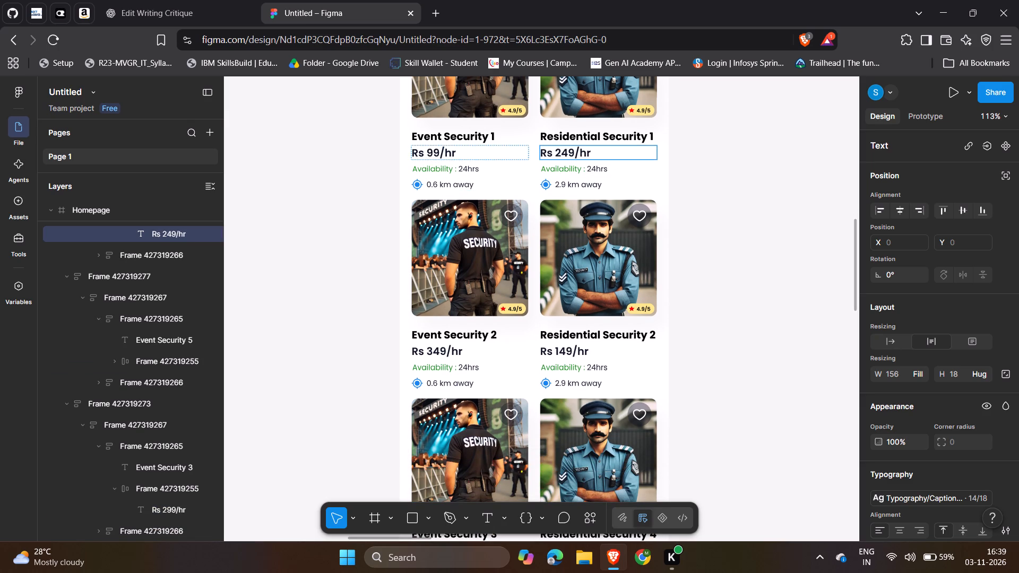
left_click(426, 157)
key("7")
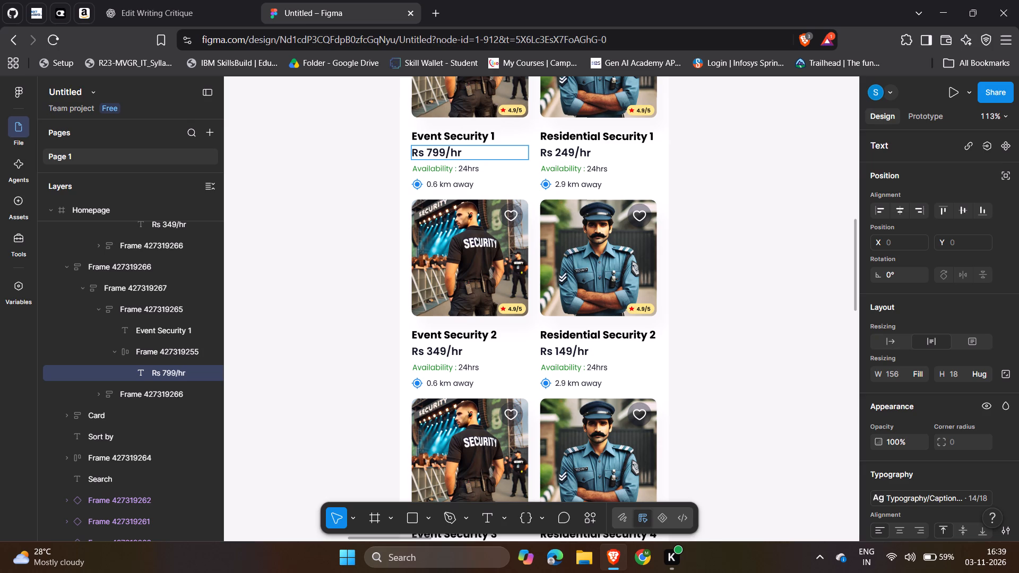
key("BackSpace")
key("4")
Review the Homepage's card titles and prices, and look over the neighbouring app screens.
scroll(426, 157, "down", 3)
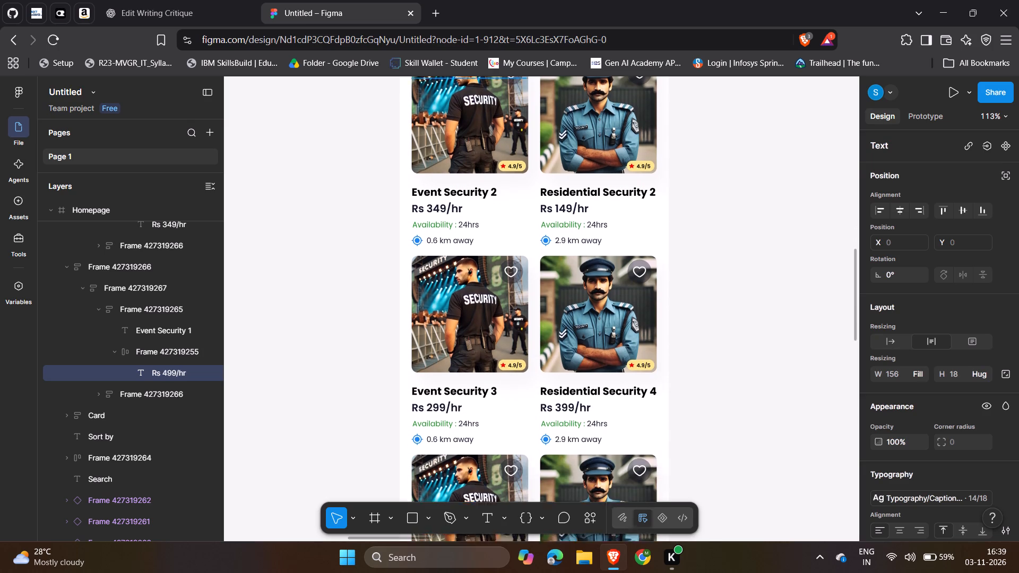
scroll(426, 157, "down", 3)
scroll(426, 157, "up", 5)
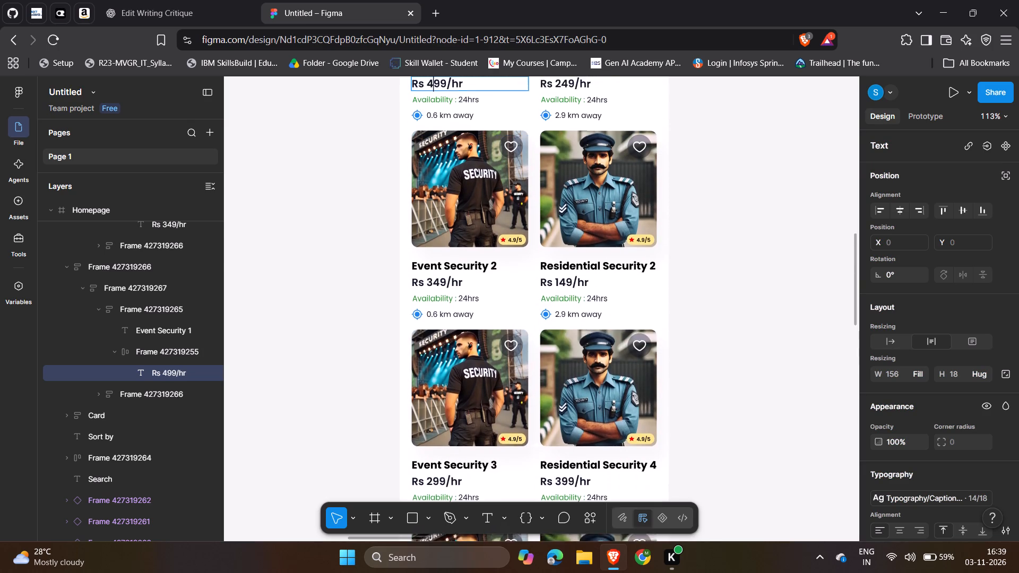
scroll(426, 157, "up", 8)
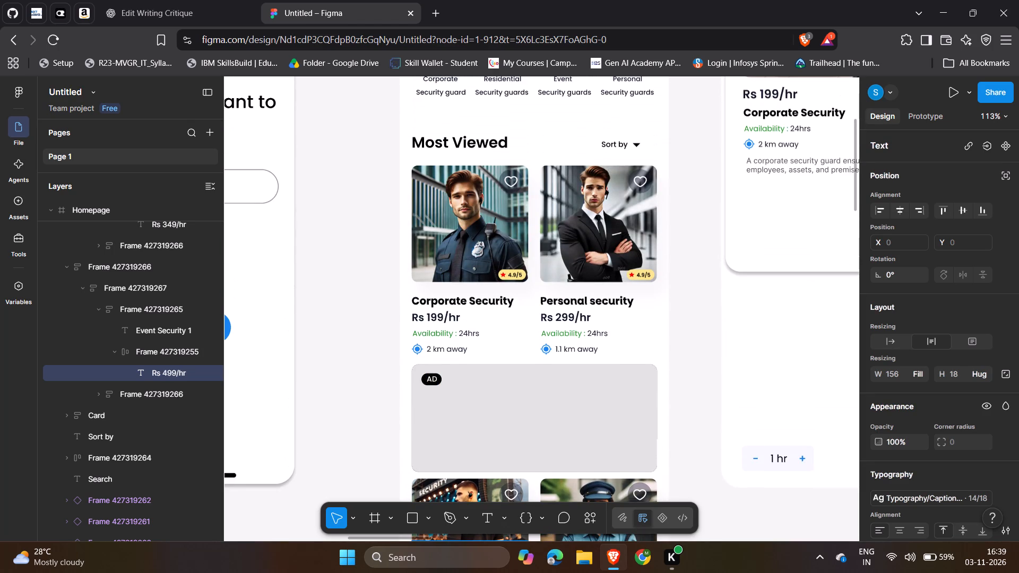
scroll(426, 157, "up", 5)
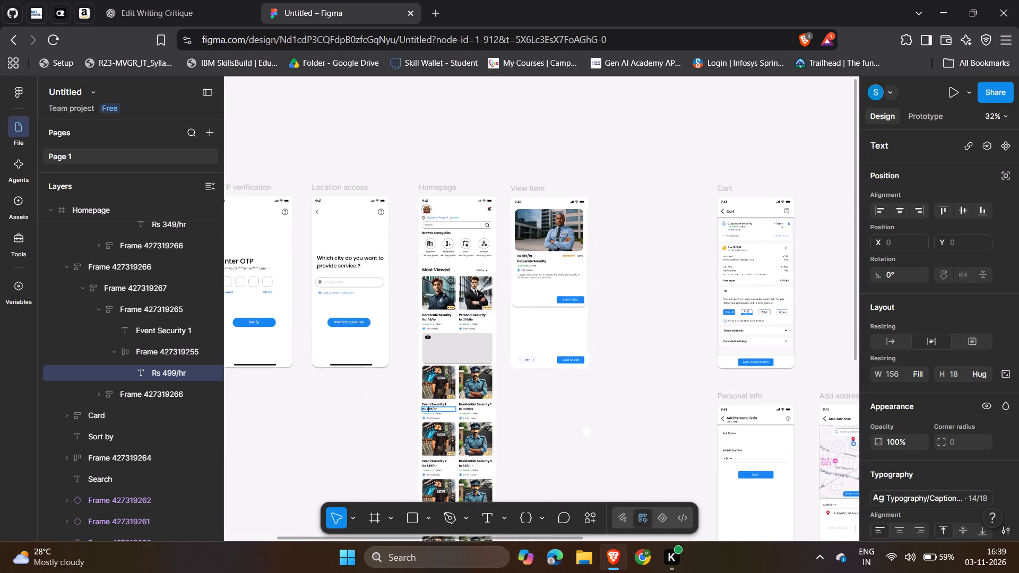
scroll(426, 157, "down", 2)
scroll(426, 157, "left", 2)
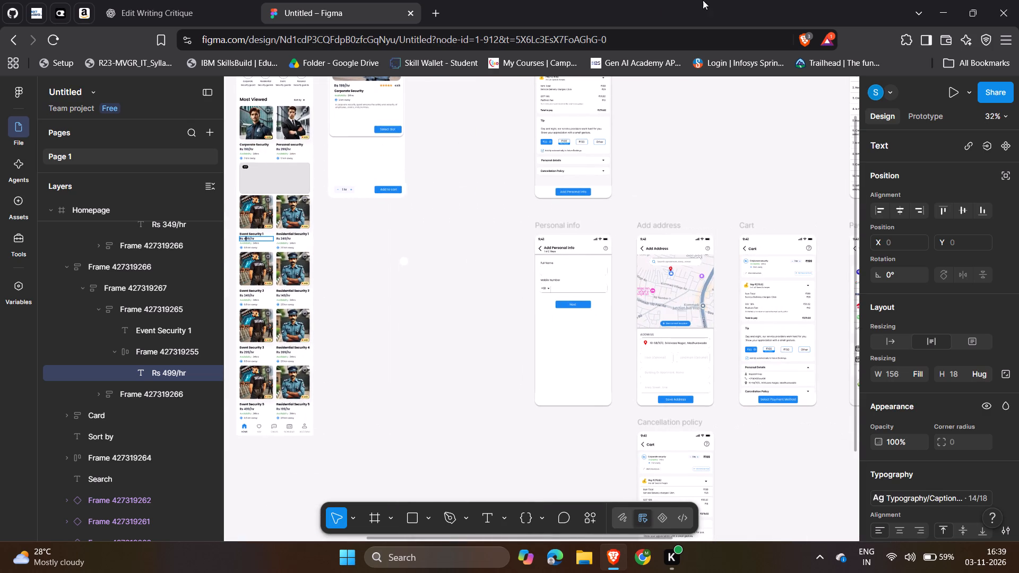
Switch to prototype mode, preview the prototype from the Homepage, and close the preview.
left_click(921, 115)
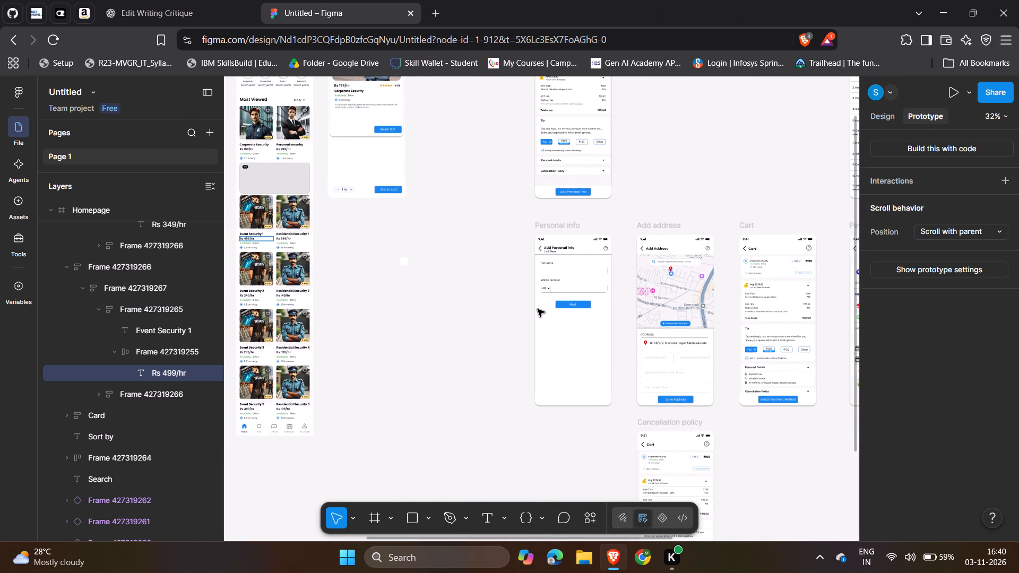
scroll(538, 309, "left", 3)
scroll(538, 309, "up", 1)
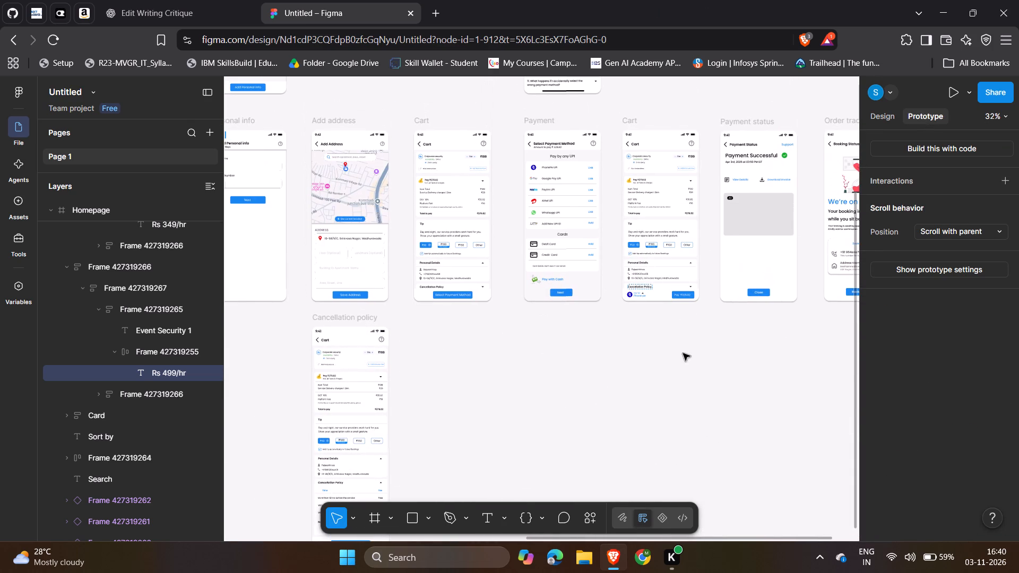
left_click(683, 384)
left_click(952, 93)
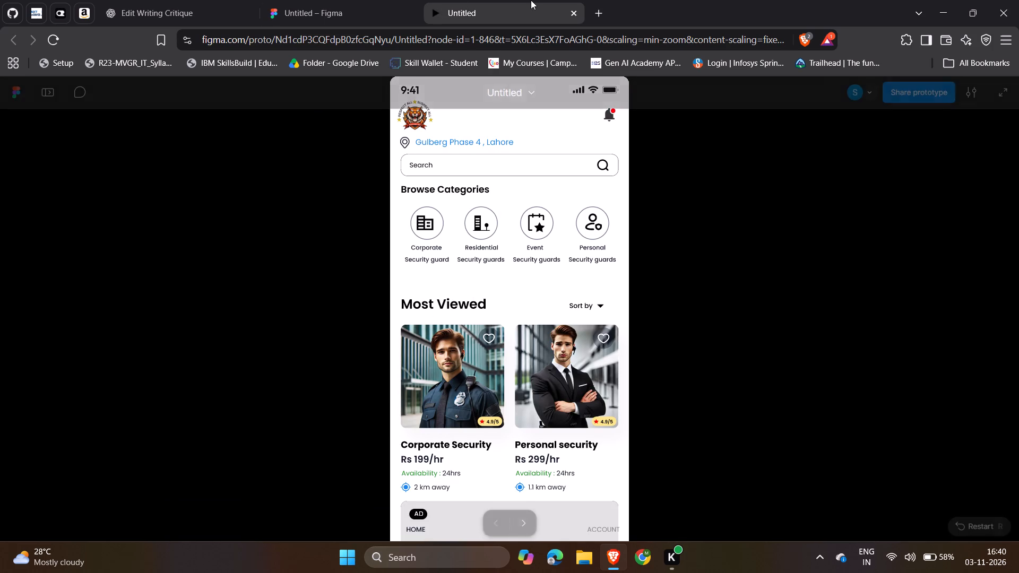
left_click(575, 16)
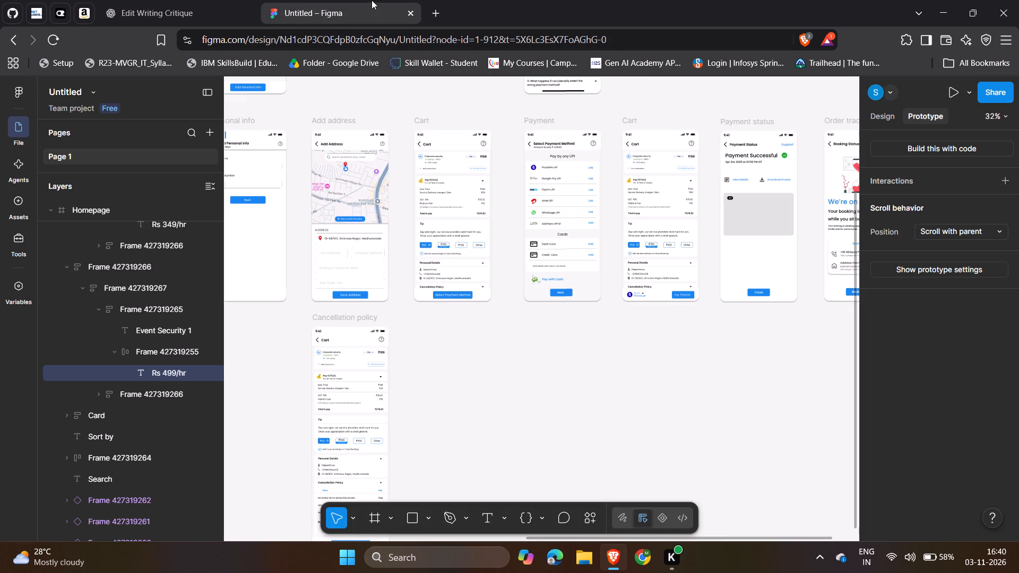
Open the Flow 1 preview from the Login screen in a separate browser tab, and return to the design file.
scroll(516, 345, "right", 12)
scroll(516, 345, "left", 1)
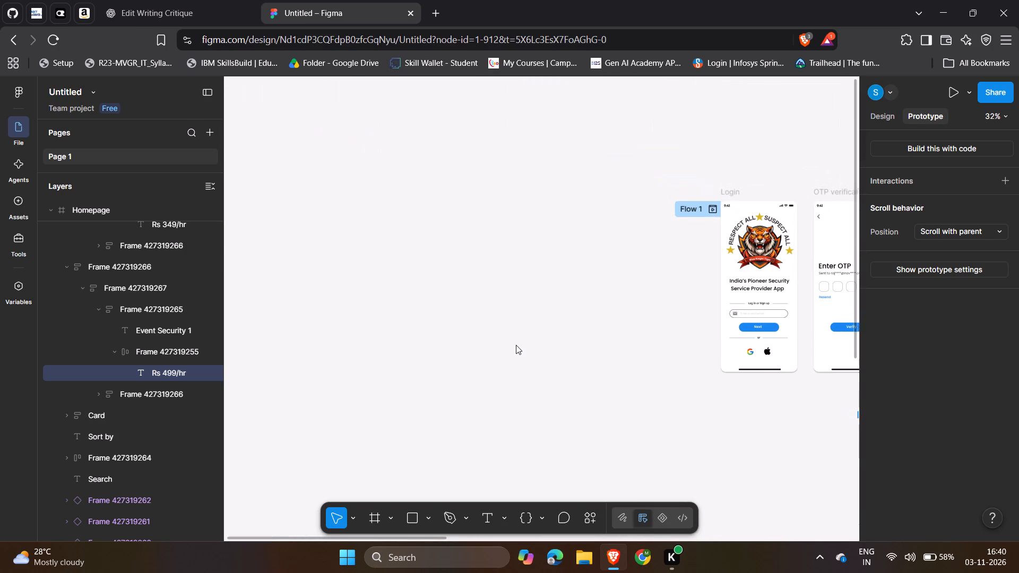
scroll(516, 345, "left", 1)
left_click(676, 207)
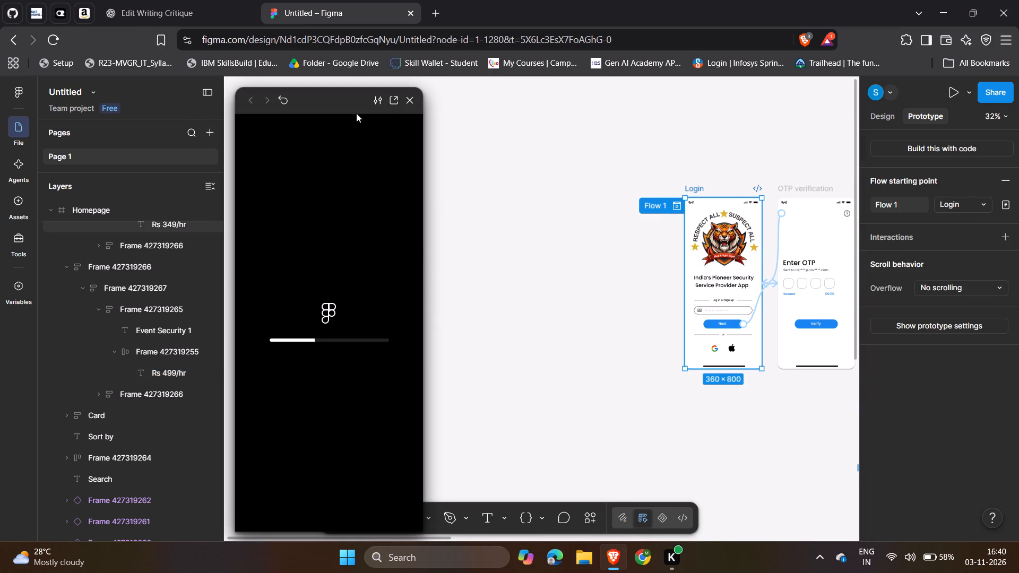
left_click(391, 100)
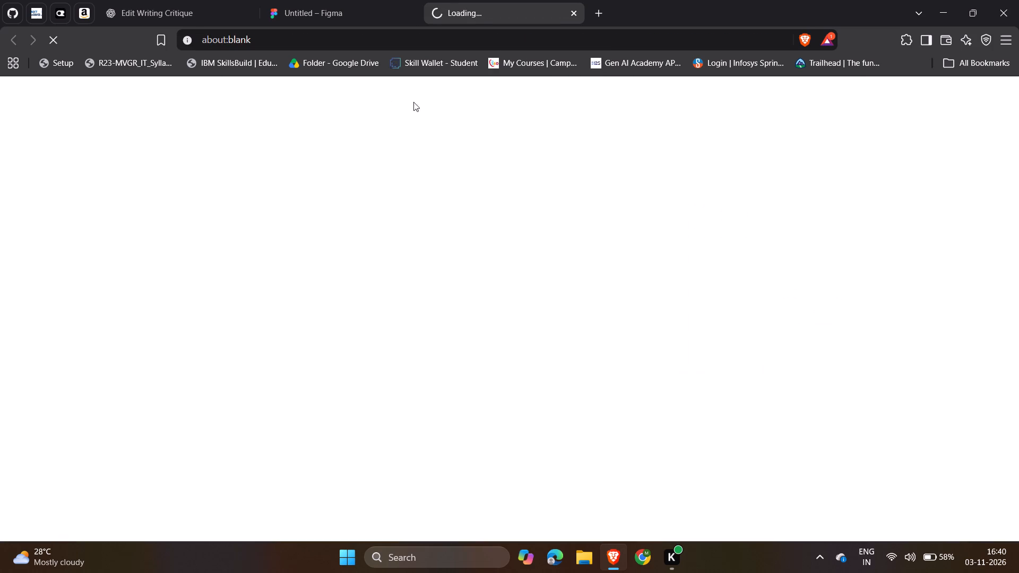
left_click(371, 0)
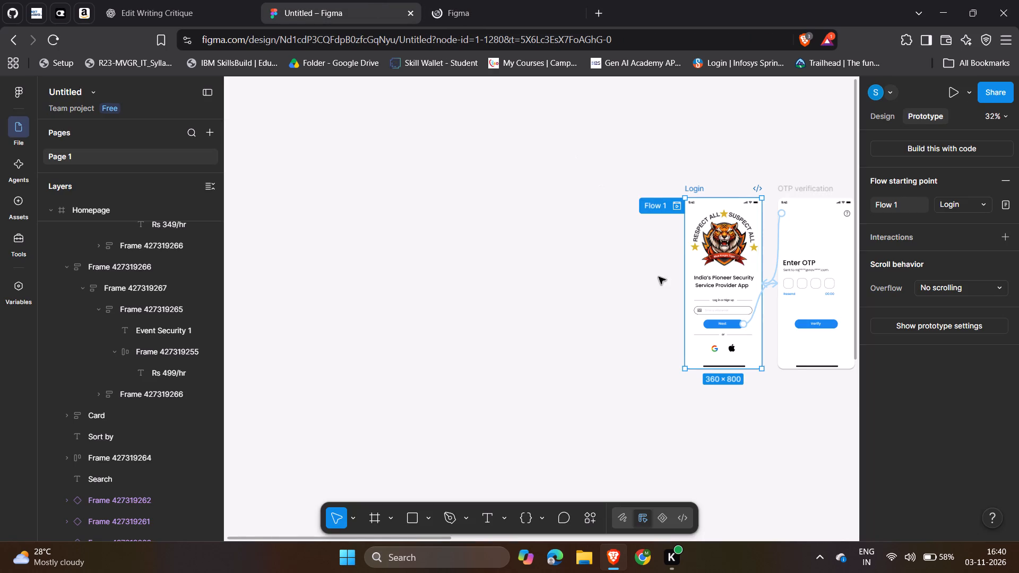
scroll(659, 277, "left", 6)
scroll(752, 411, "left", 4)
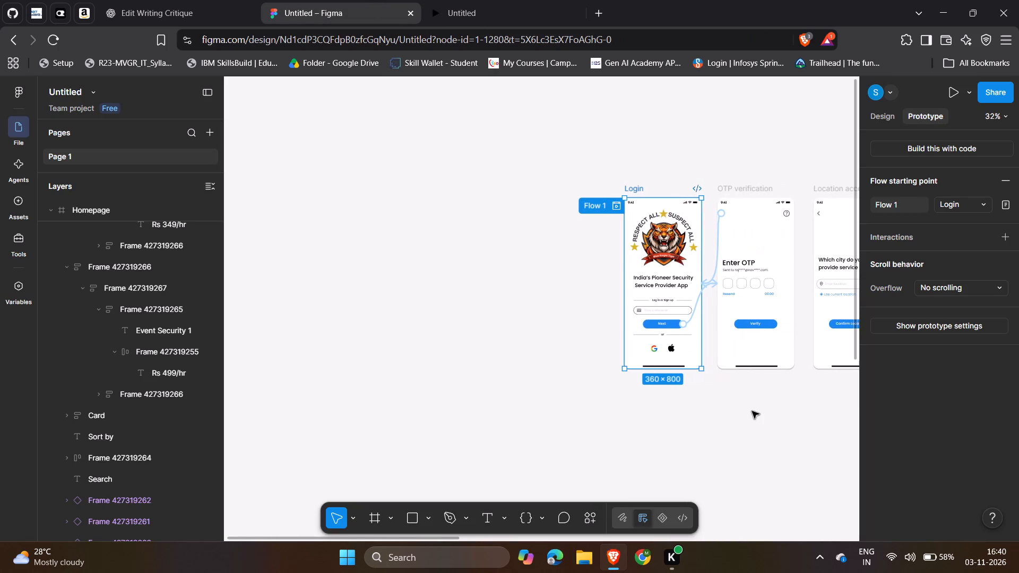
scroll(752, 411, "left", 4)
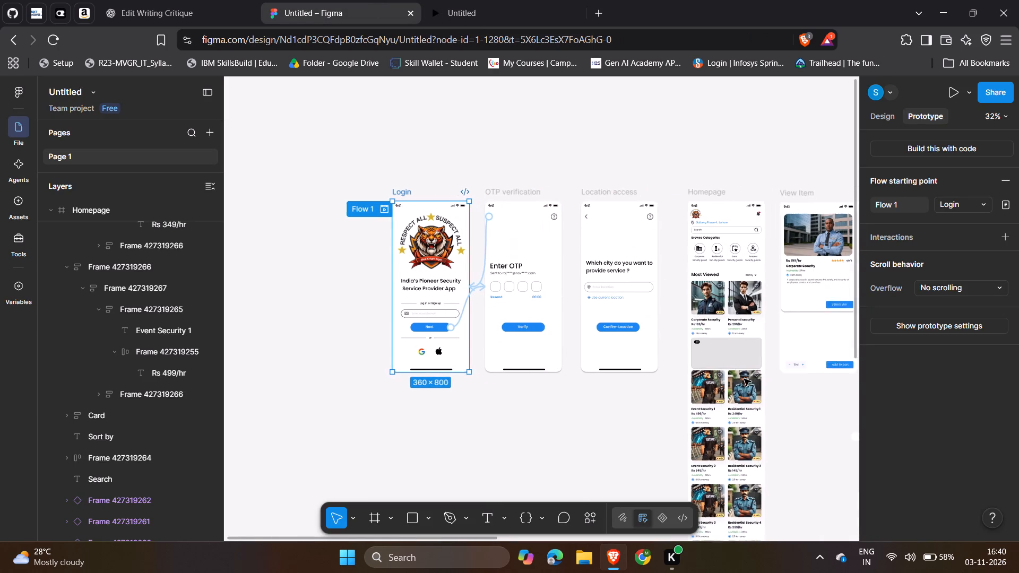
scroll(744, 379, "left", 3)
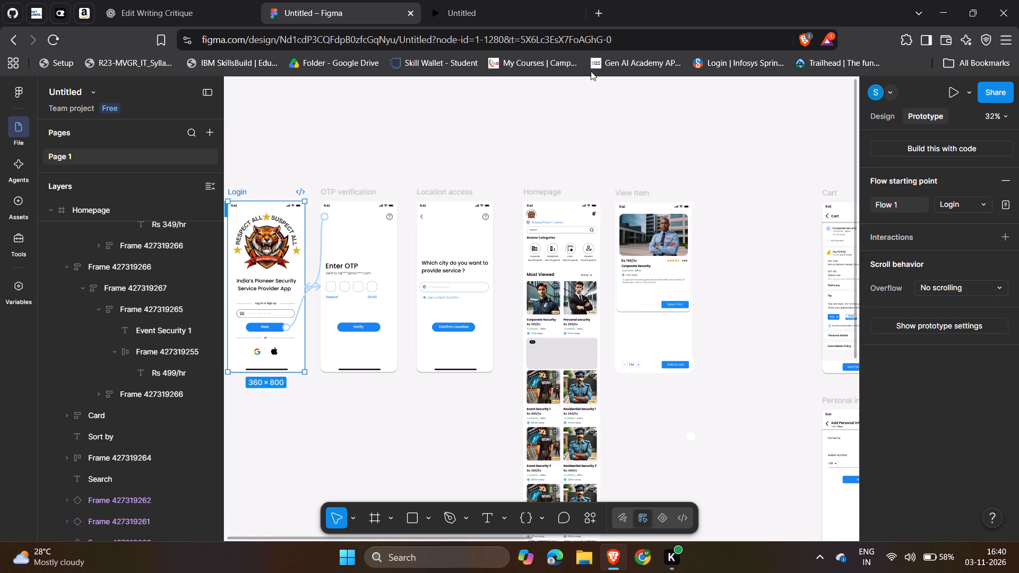
Switch to the preview tab and walk the flow from Login through the OTP and location screens to the Homepage.
left_click(426, 0)
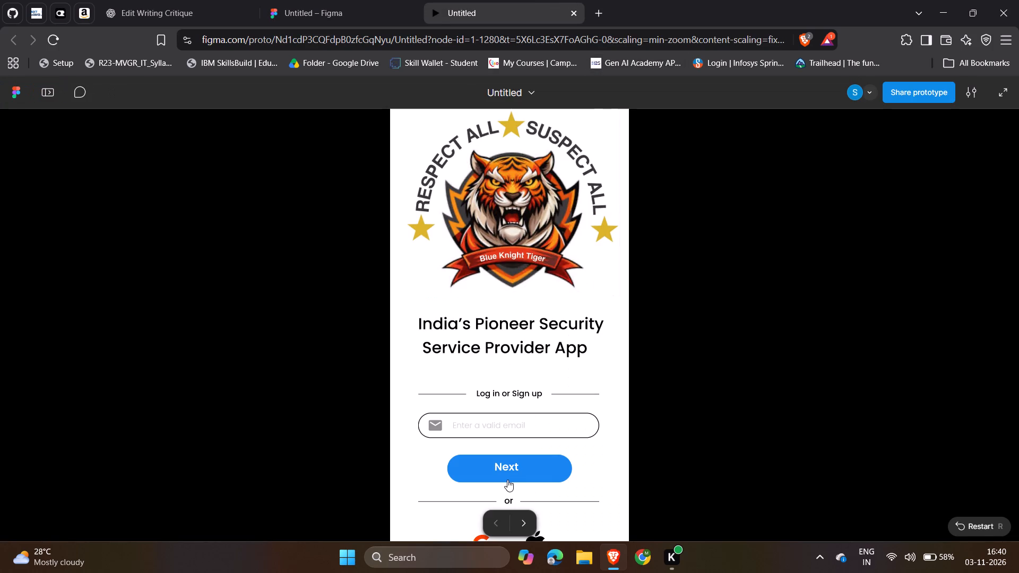
left_click(507, 472)
left_click(507, 470)
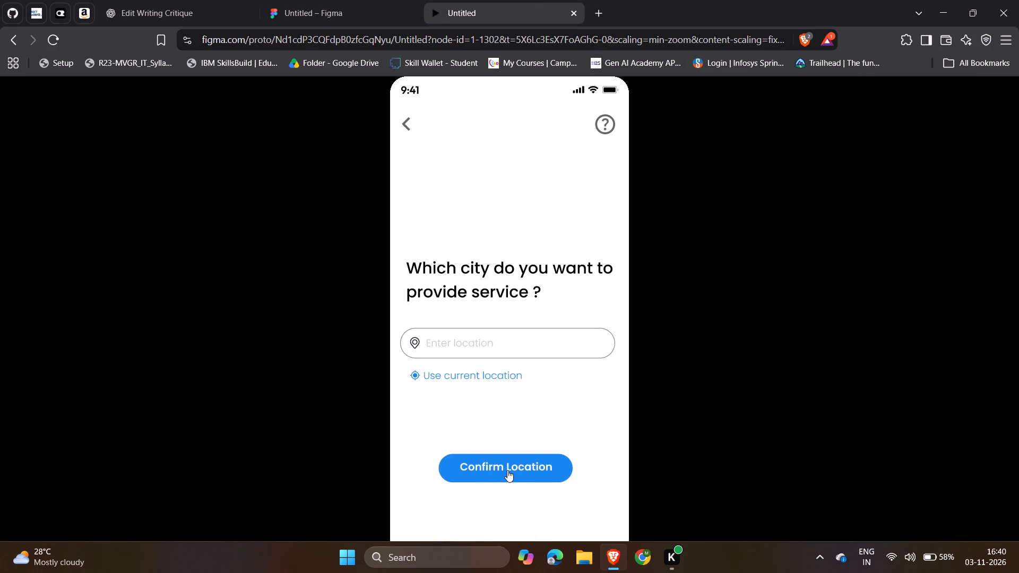
left_click(507, 470)
Review the Homepage's service card titles and prices in the preview, and try the favourite heart on the first residential security card.
scroll(507, 470, "down", 1)
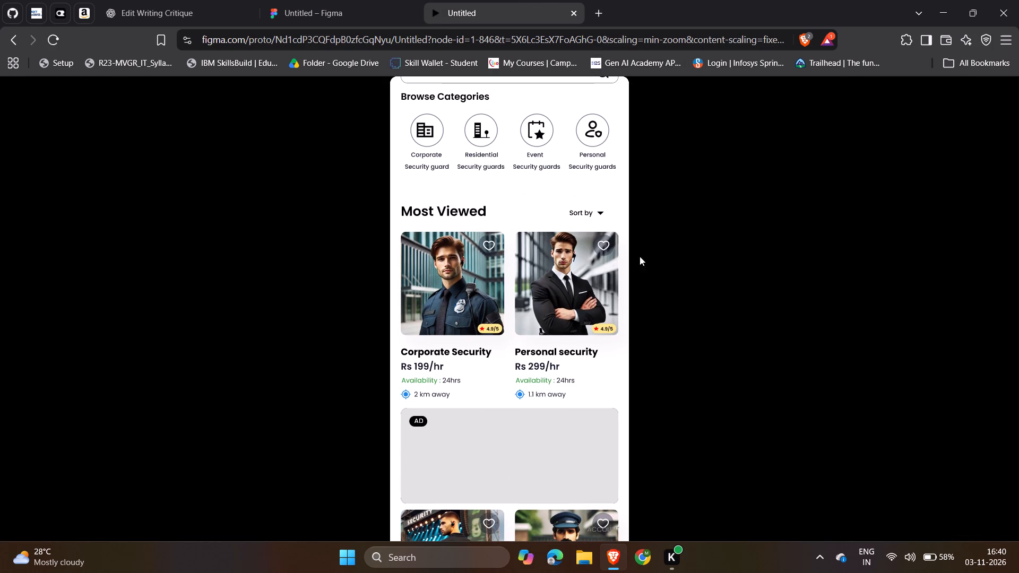
left_click(722, 299)
double_click(722, 299)
scroll(722, 299, "down", 1)
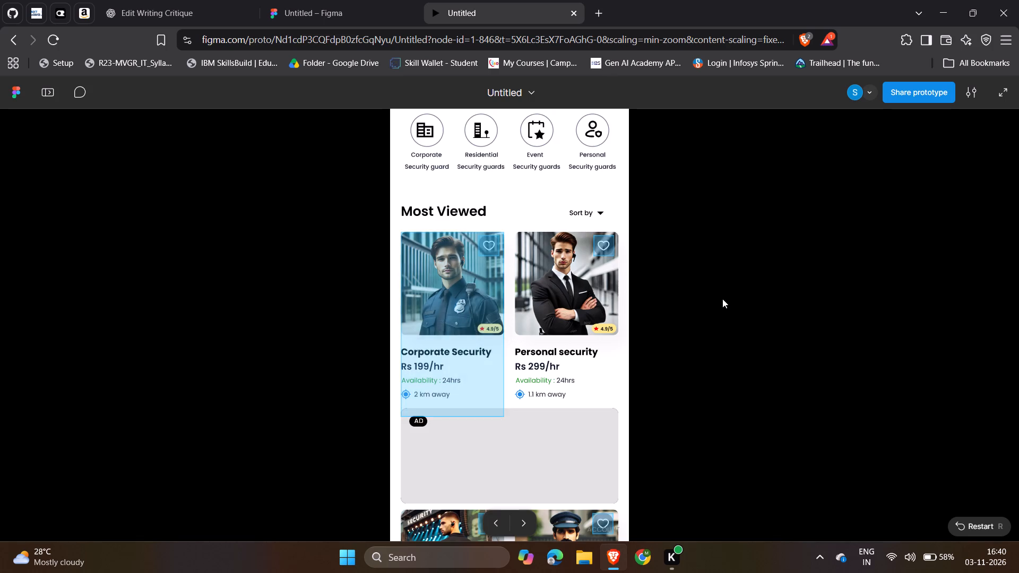
scroll(722, 299, "down", 1)
left_click(722, 299)
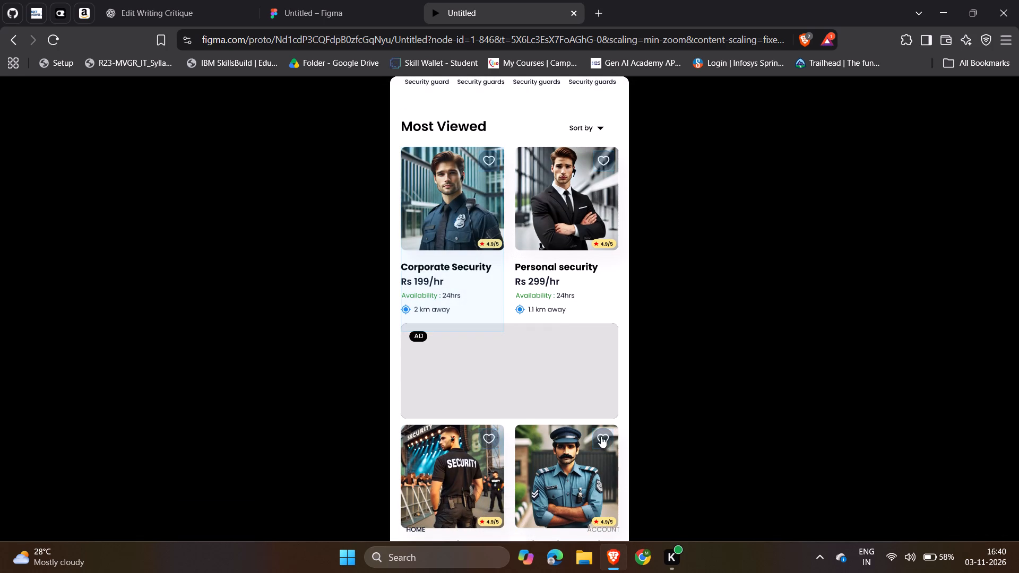
left_click(601, 436)
left_click(601, 436)
double_click(688, 413)
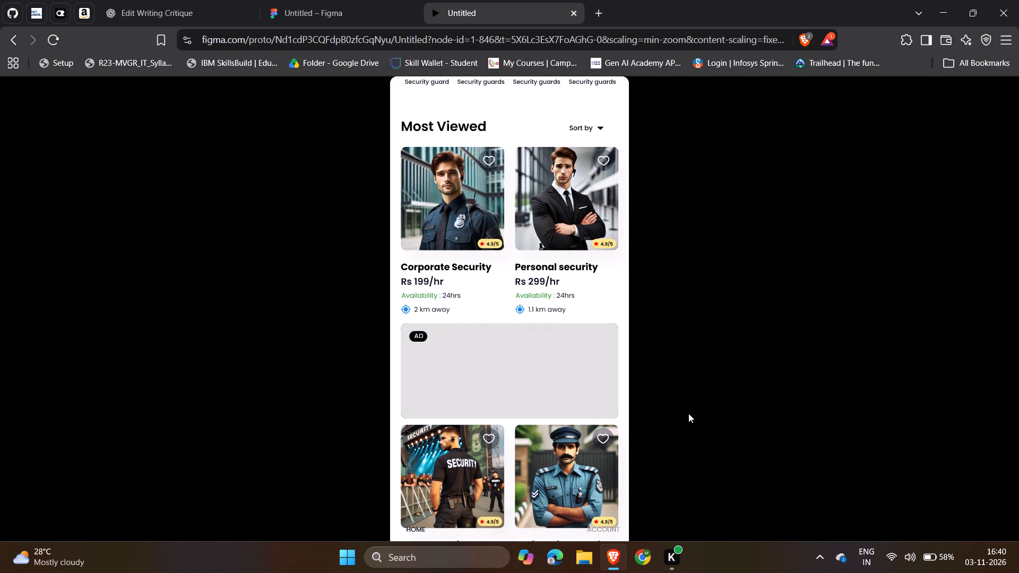
scroll(688, 413, "down", 10)
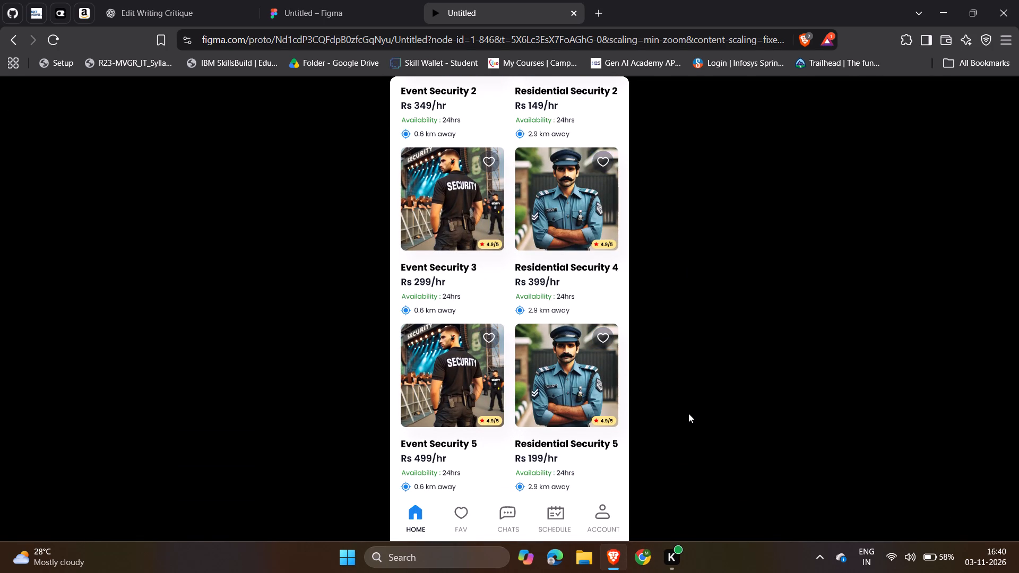
scroll(688, 413, "up", 7)
scroll(688, 413, "down", 3)
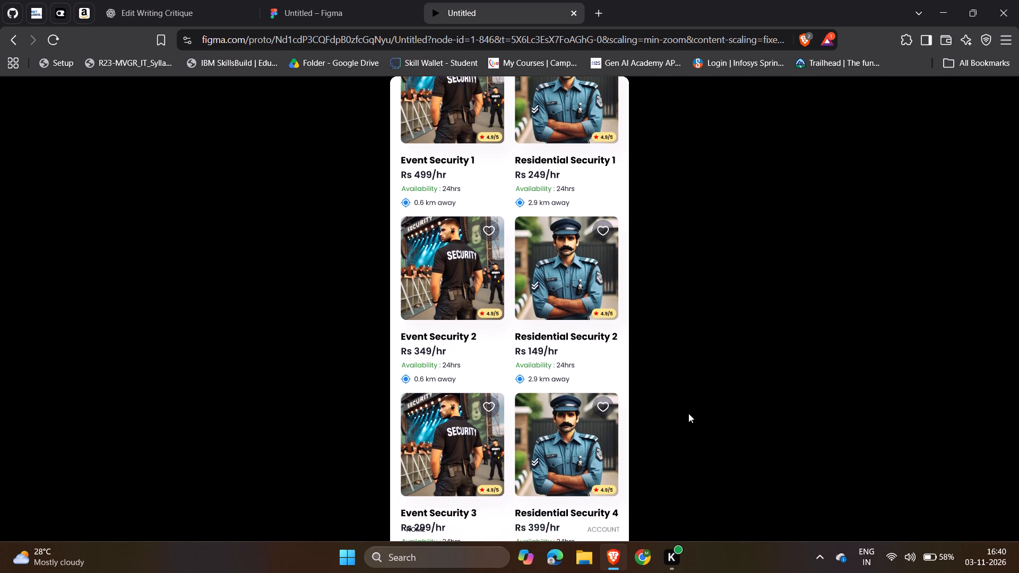
scroll(688, 413, "down", 5)
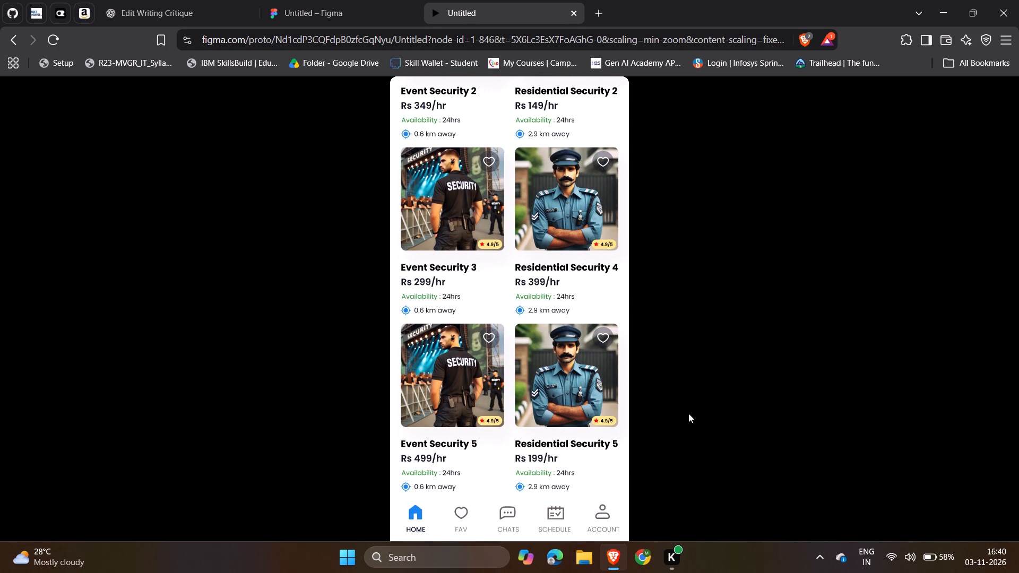
scroll(688, 413, "up", 5)
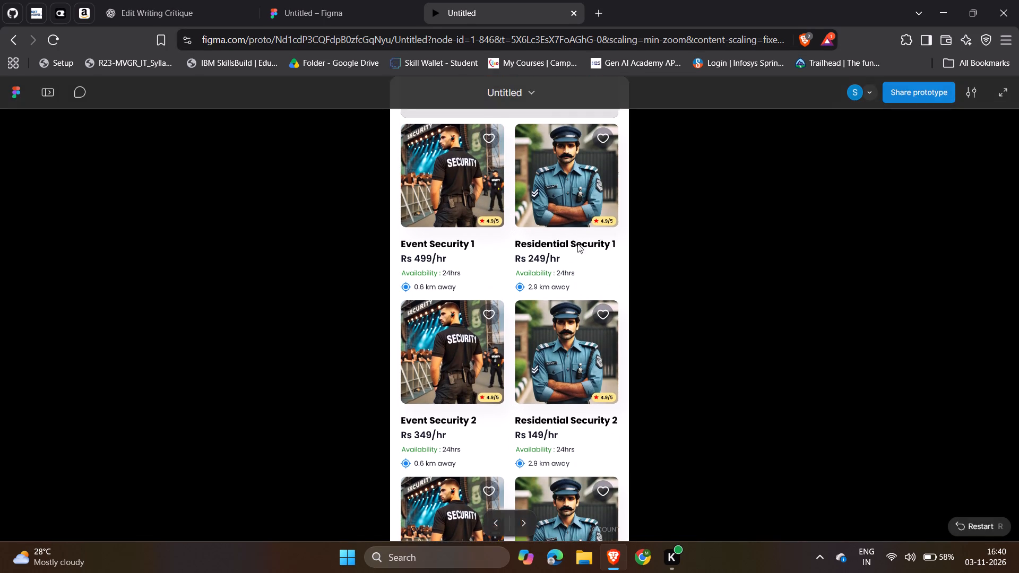
scroll(607, 334, "up", 8)
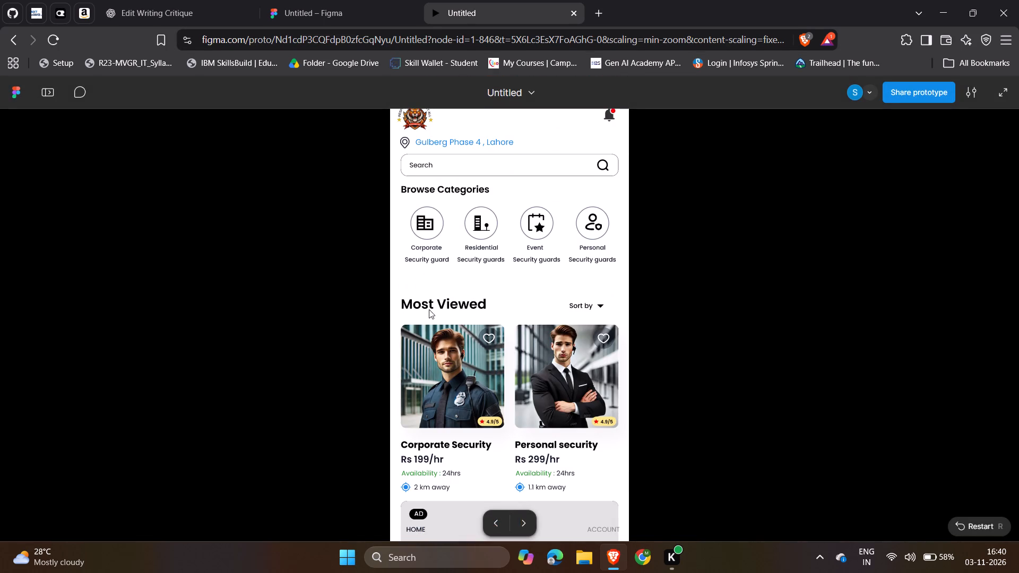
Open the Corporate Security card from the previewed Homepage and add the service to the cart.
left_click(454, 380)
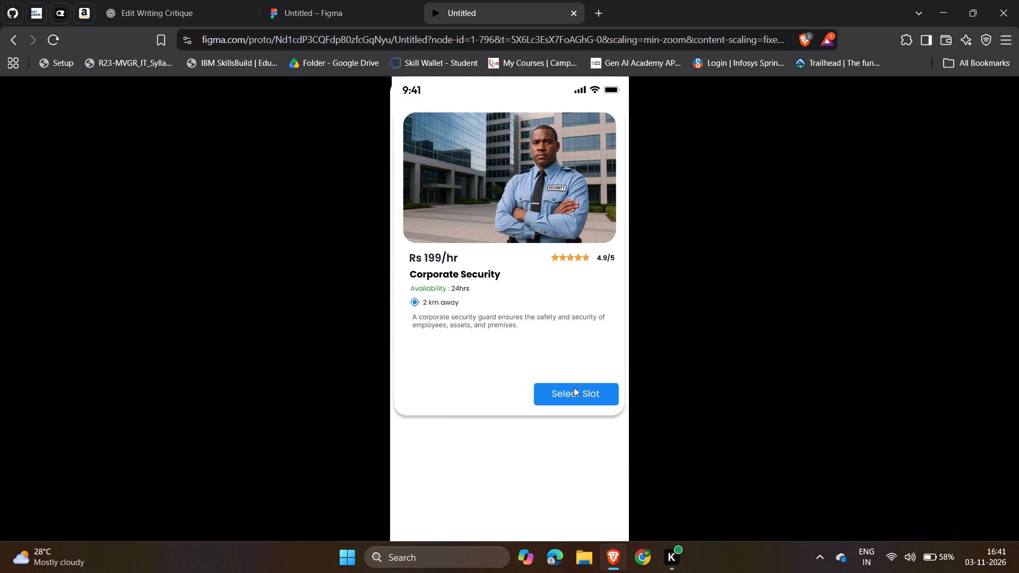
scroll(574, 387, "down", 7)
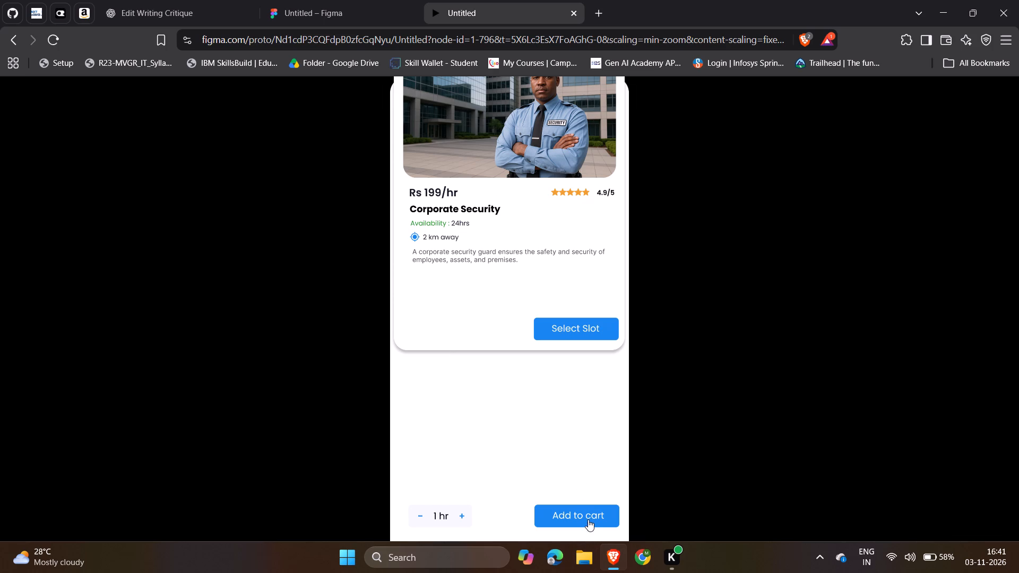
left_click(588, 519)
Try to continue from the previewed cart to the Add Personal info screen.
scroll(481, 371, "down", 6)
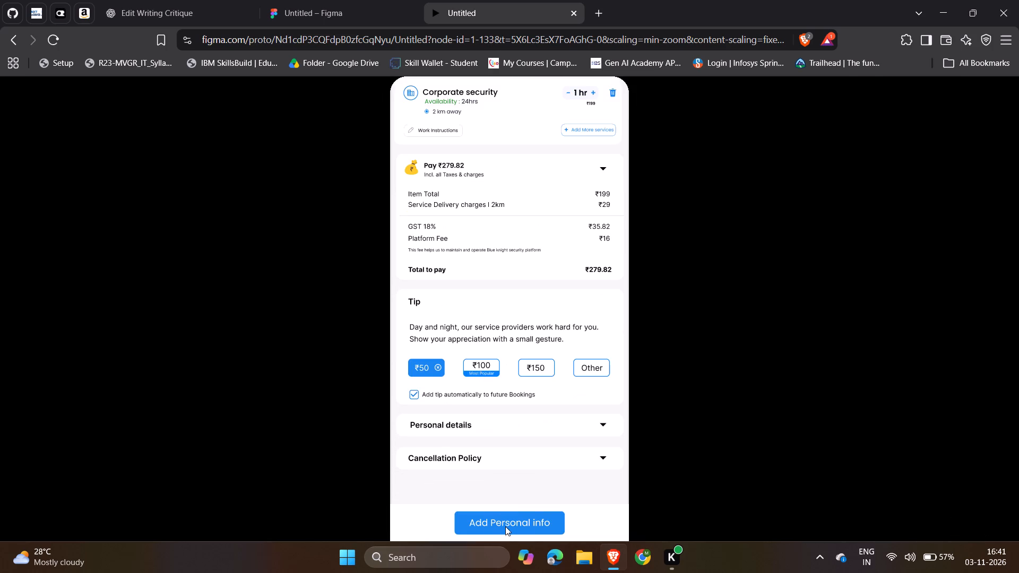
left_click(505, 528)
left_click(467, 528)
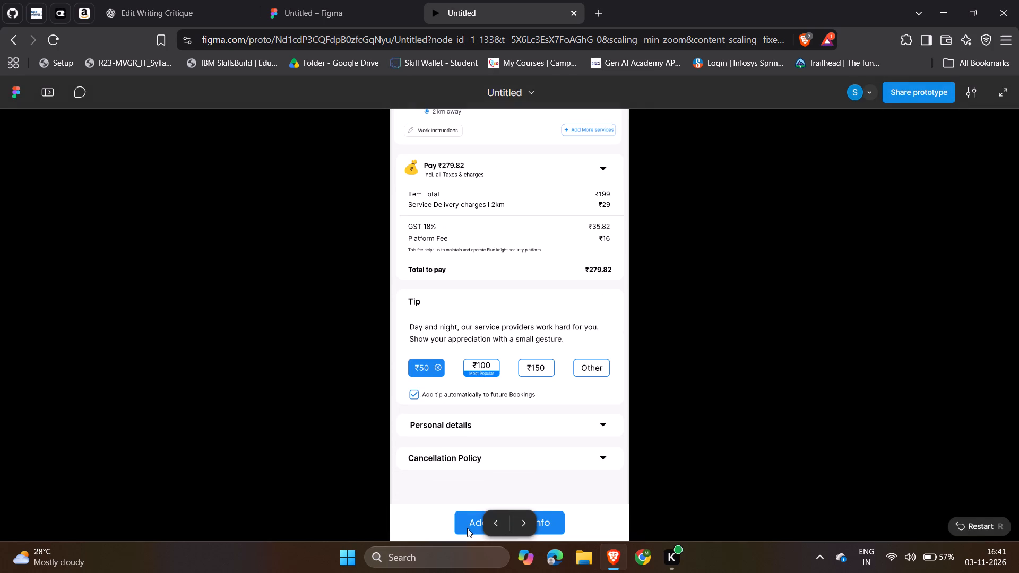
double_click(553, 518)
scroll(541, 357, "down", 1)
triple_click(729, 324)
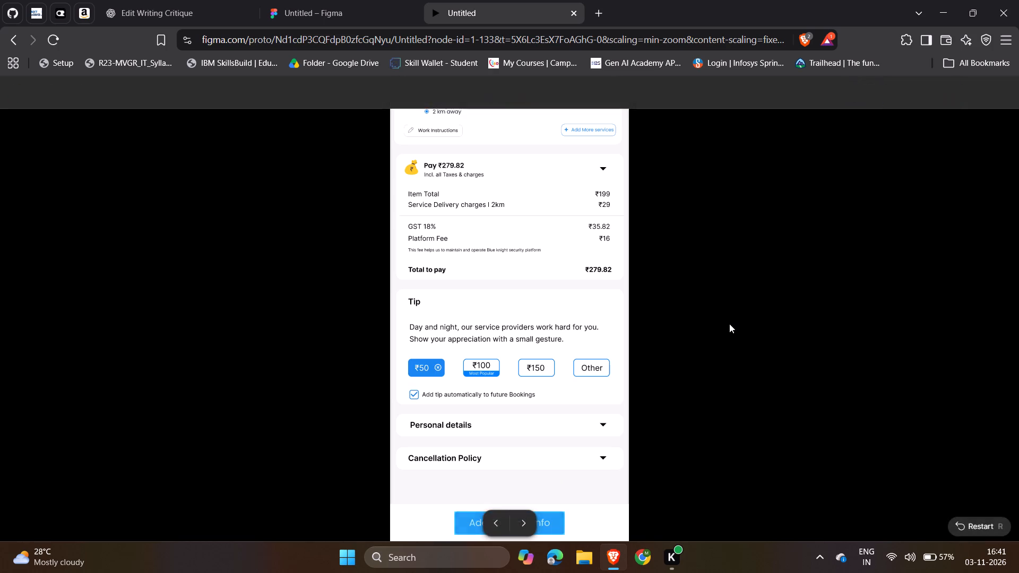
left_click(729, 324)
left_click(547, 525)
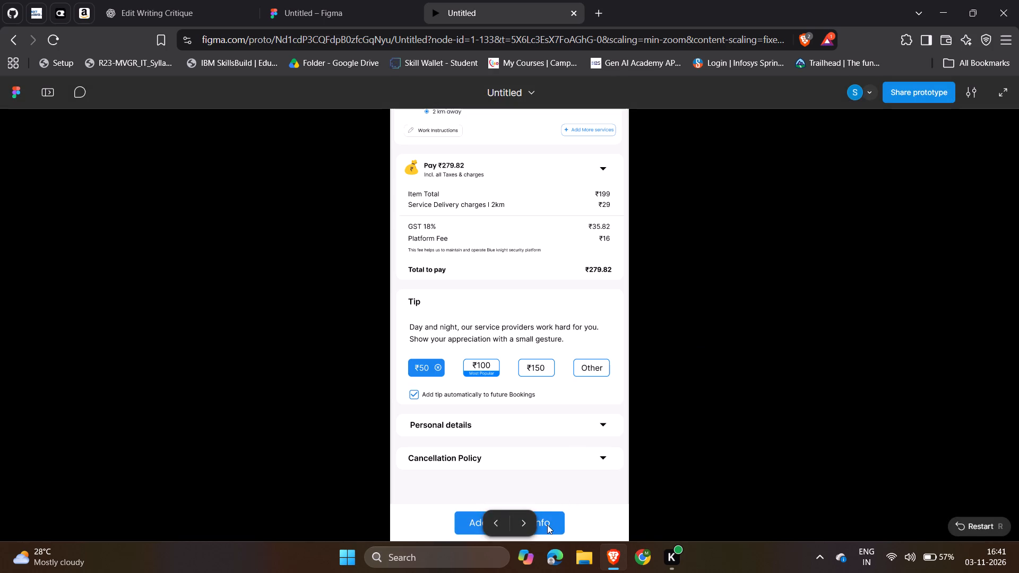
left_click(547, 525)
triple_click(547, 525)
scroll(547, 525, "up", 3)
Show the preview in full screen and advance from the cart through the personal info, address and payment method screens.
left_click(1005, 96)
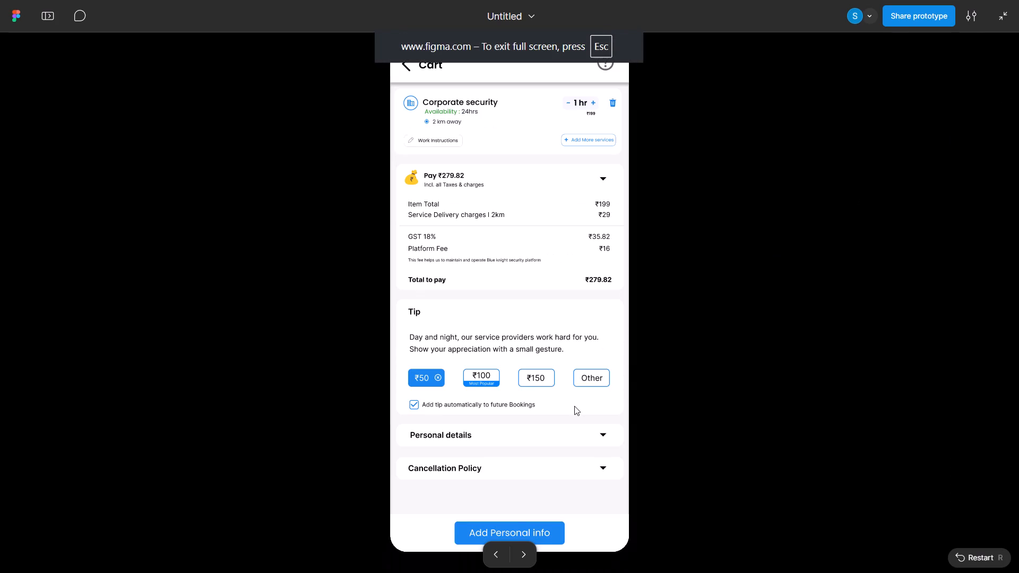
left_click(517, 532)
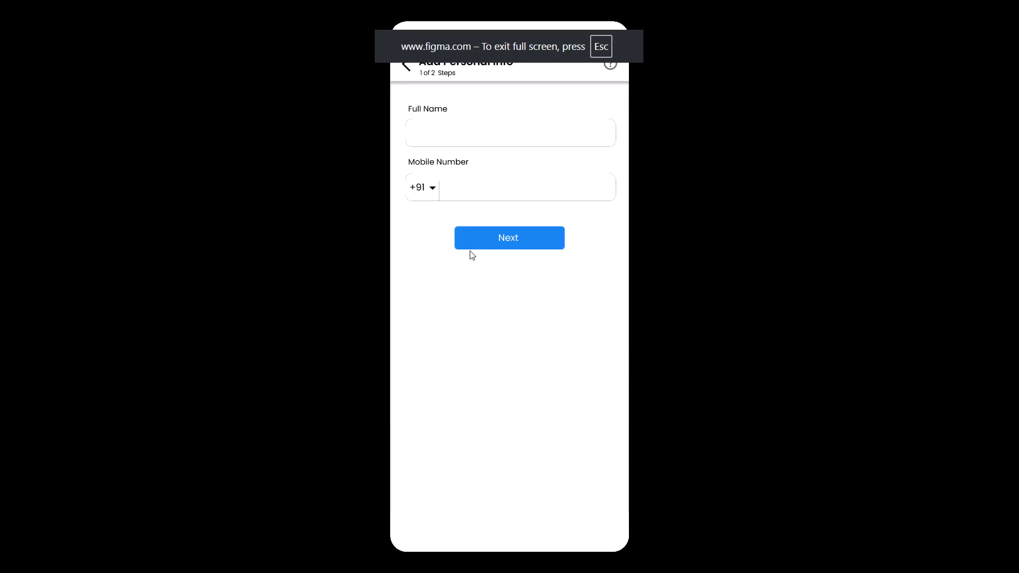
left_click(503, 241)
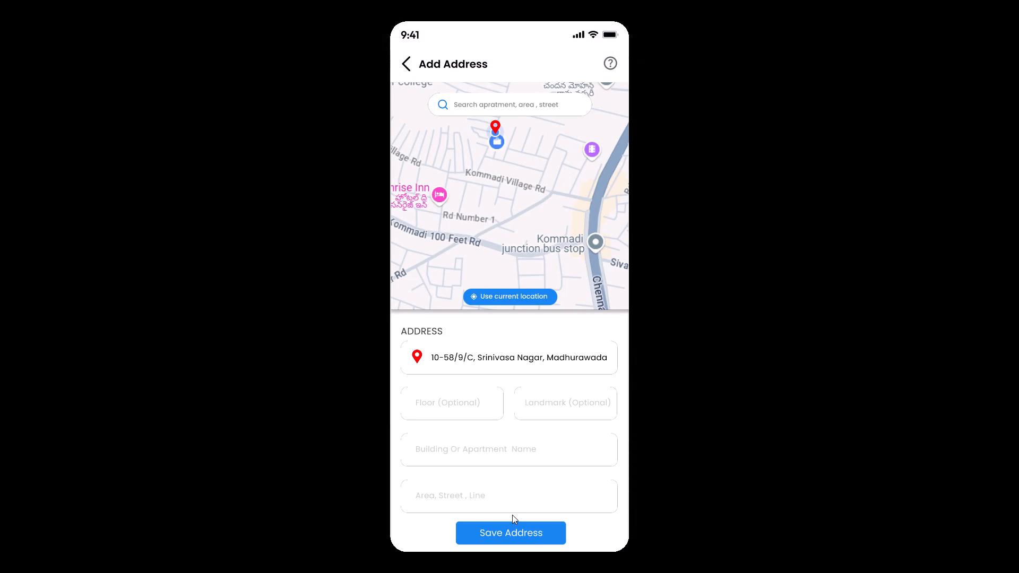
left_click(517, 540)
left_click(517, 533)
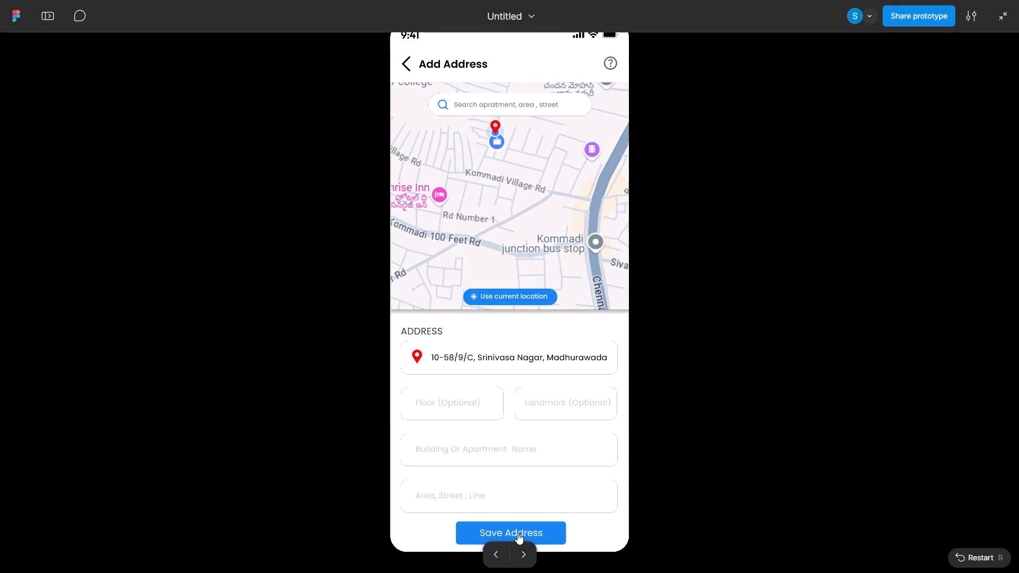
left_click(509, 523)
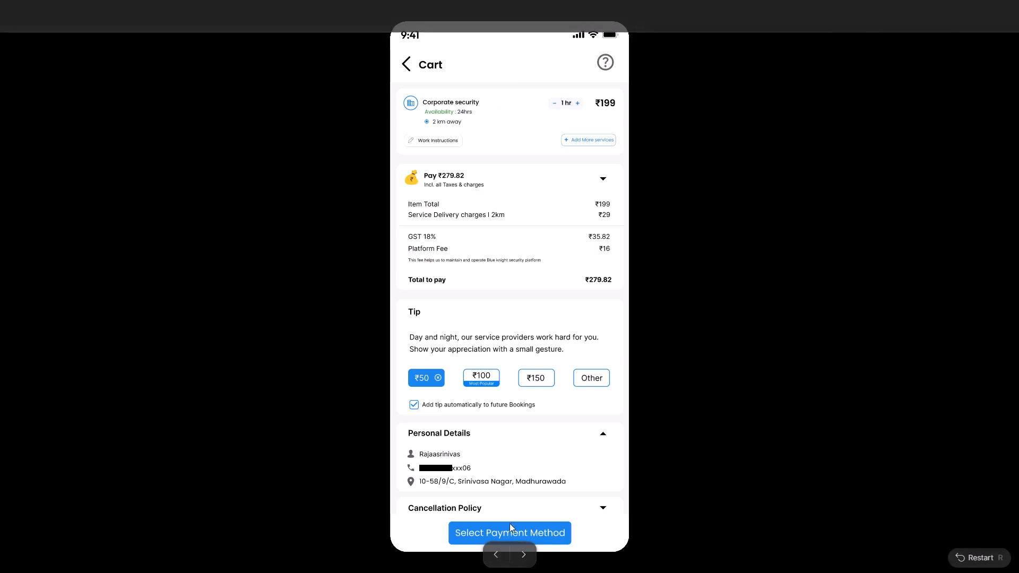
left_click(512, 524)
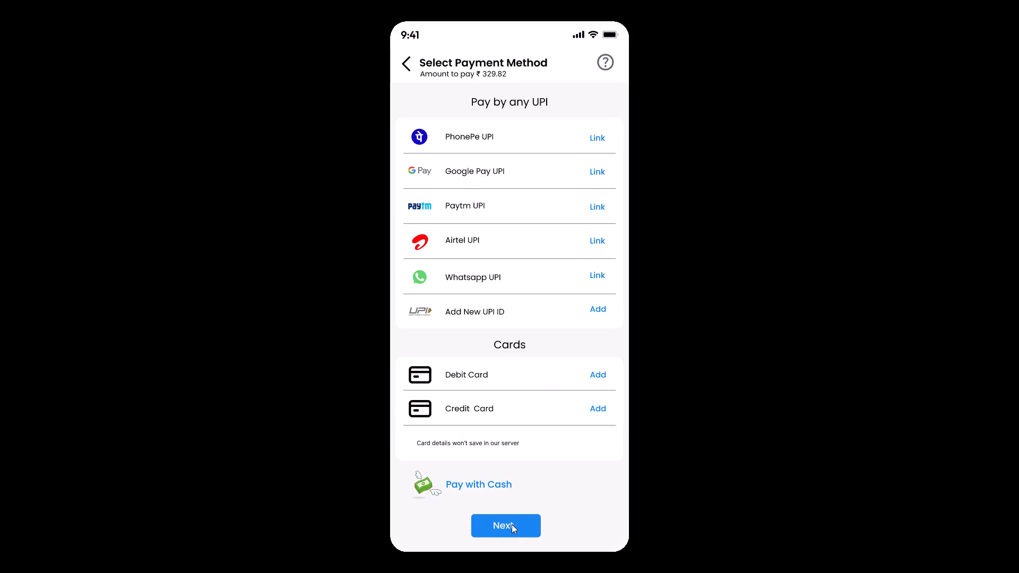
Expand the Cancellation Policy in the previewed cart and try to continue to payment method selection from there.
left_click(499, 504)
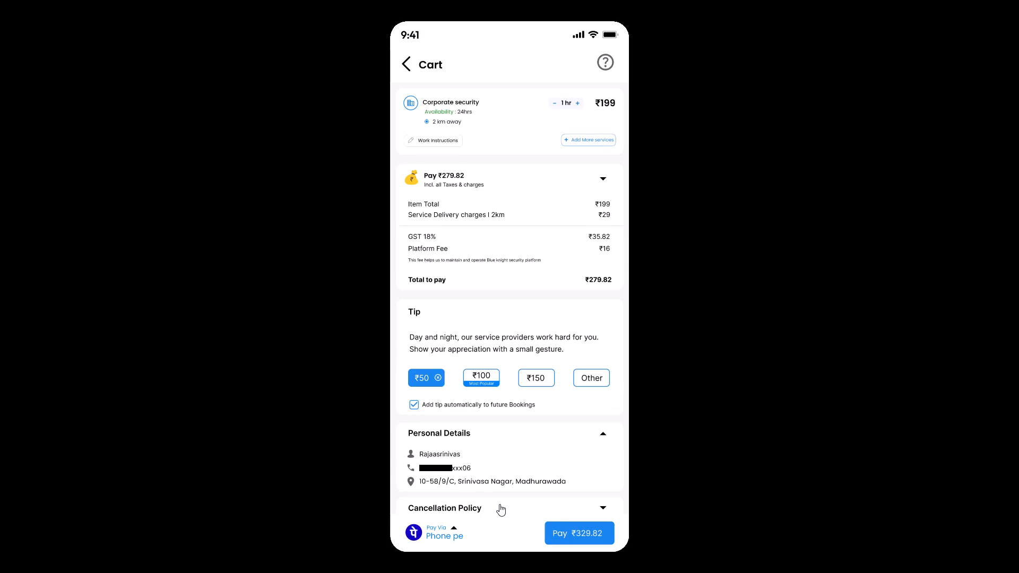
scroll(548, 529, "down", 7)
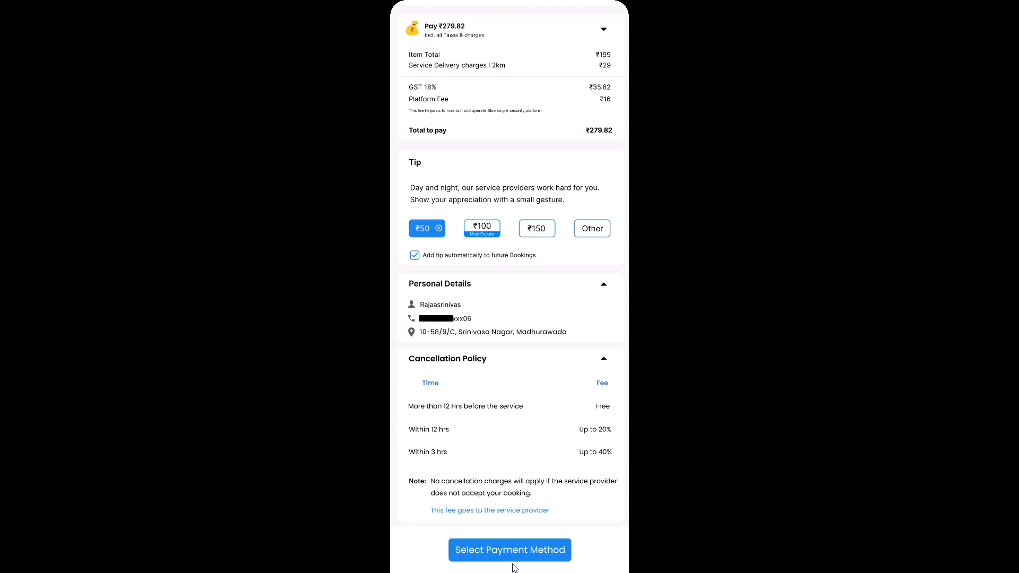
left_click(558, 551)
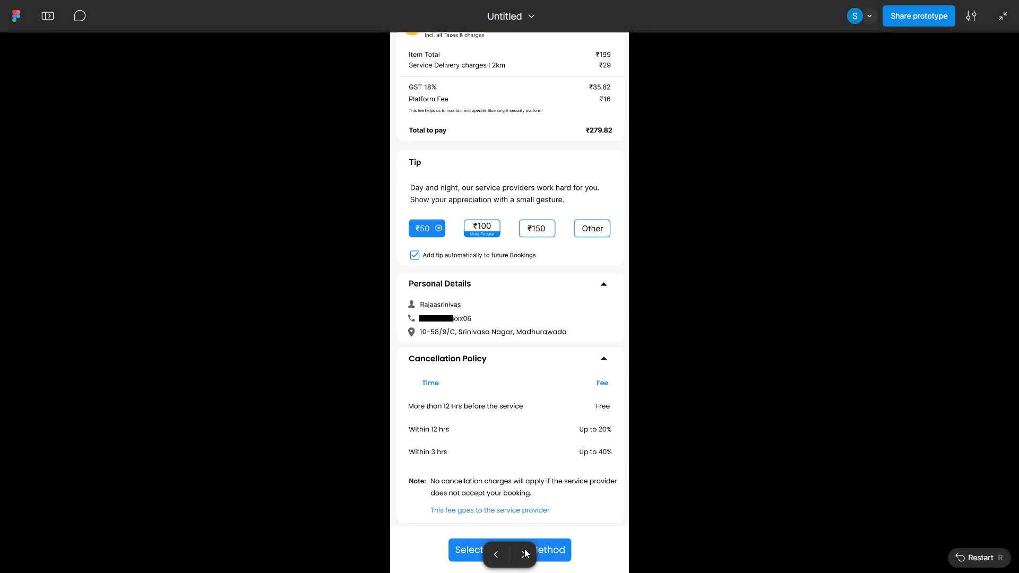
left_click(470, 545)
scroll(508, 491, "down", 2)
Look back over the cart with the expanded Cancellation Policy and return to the cart screen with the pay option.
triple_click(807, 495)
left_click(807, 495)
scroll(807, 495, "up", 5)
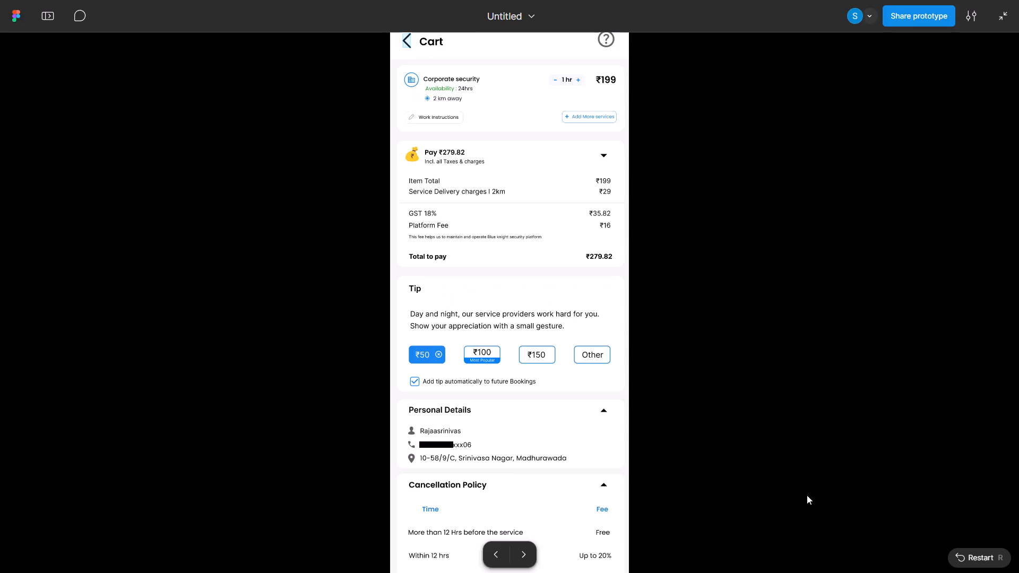
left_click(807, 495)
scroll(807, 495, "up", 2)
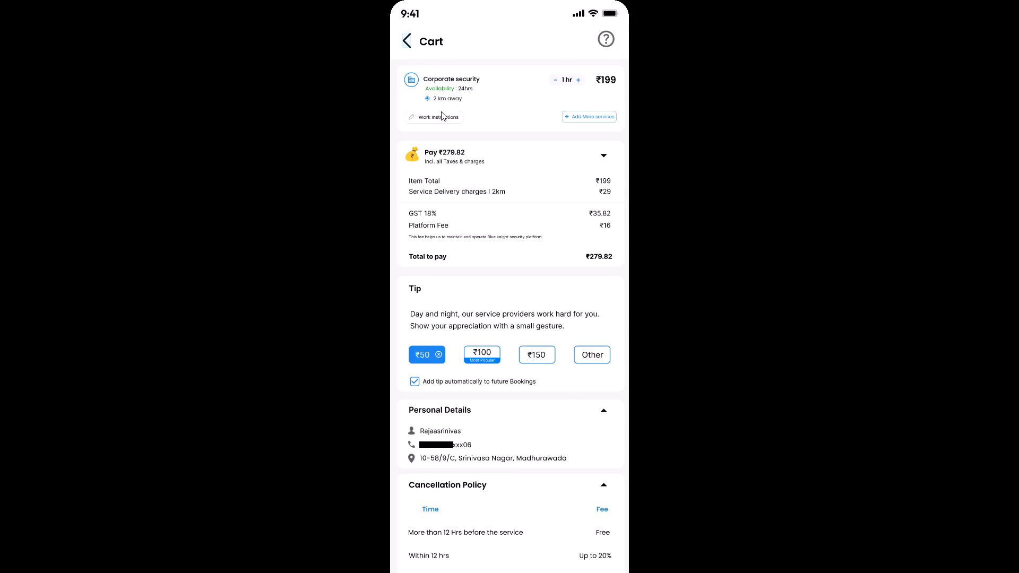
left_click(404, 44)
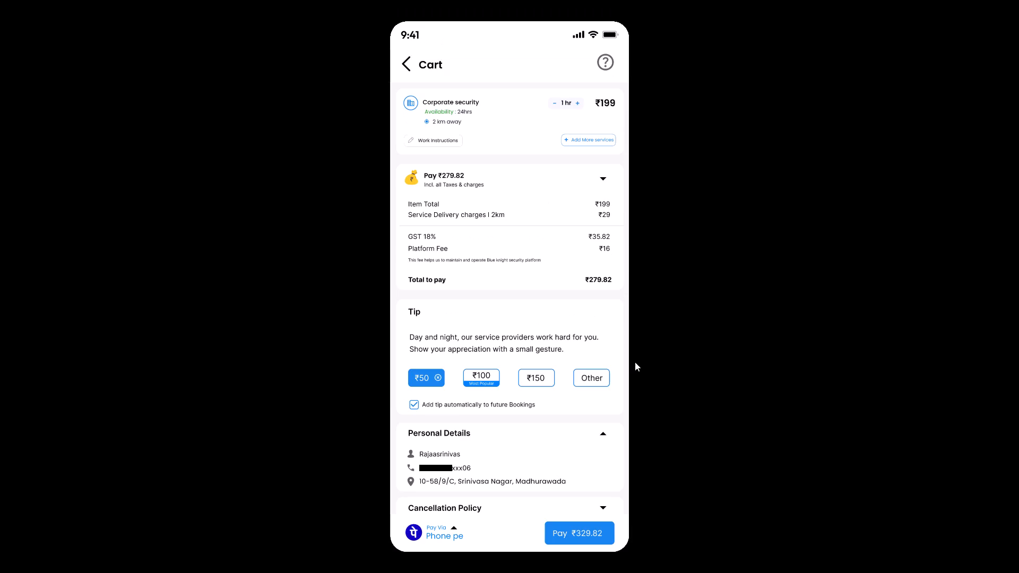
Pay from the previewed cart, close the payment status screen to reach the Homepage, and close the prototype preview.
left_click(572, 537)
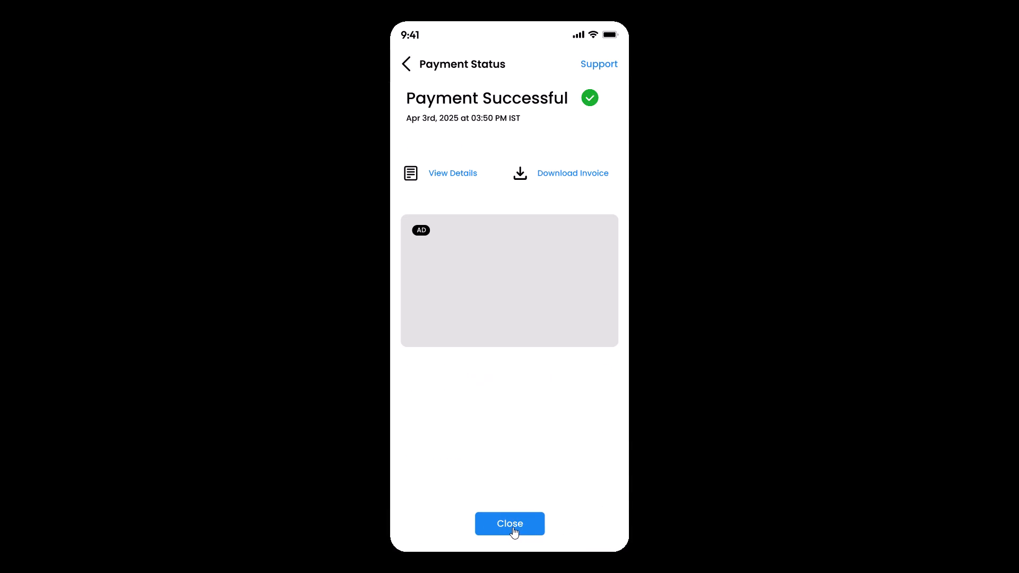
left_click(513, 527)
left_click(519, 528)
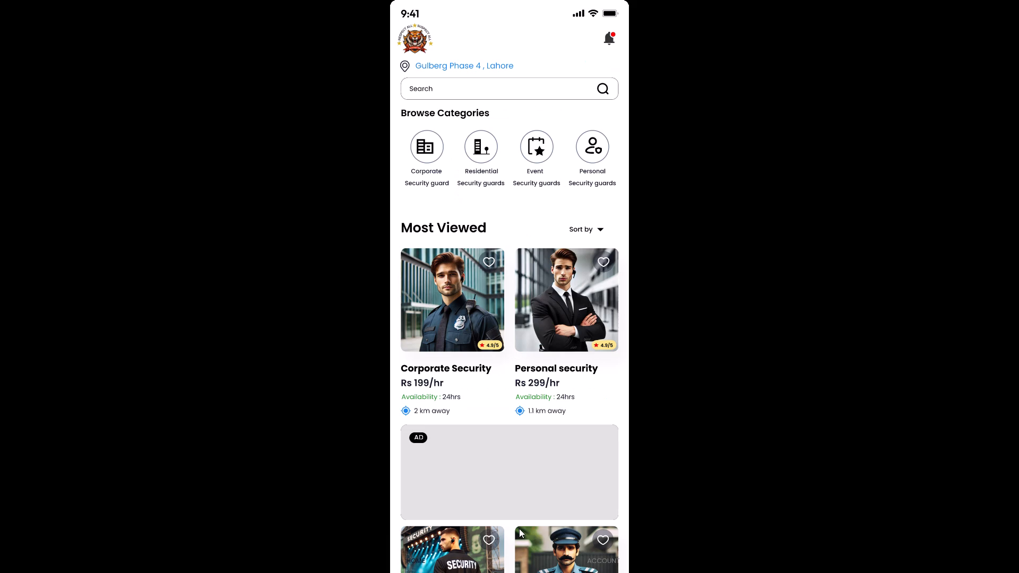
left_click(1008, 4)
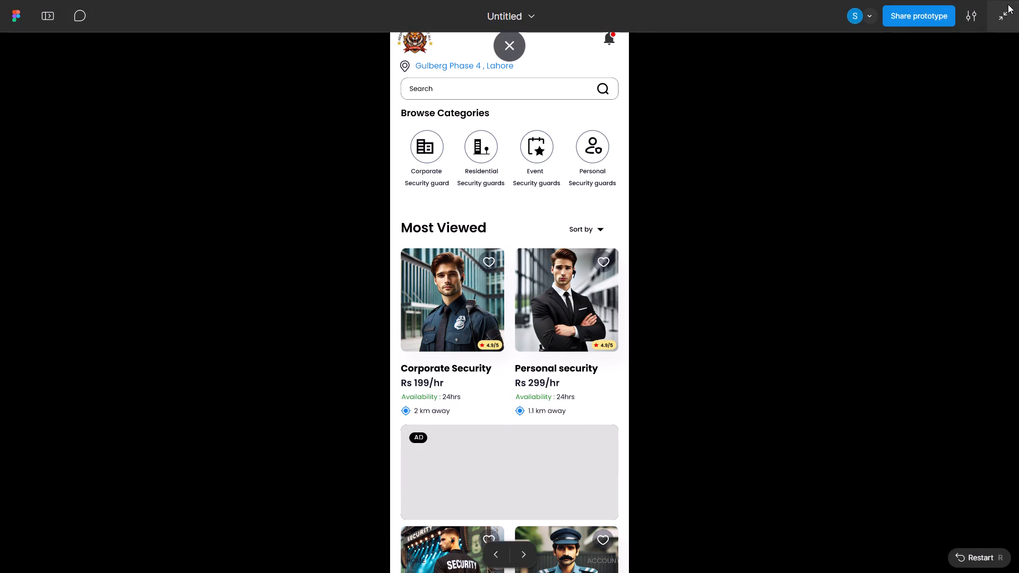
left_click(569, 12)
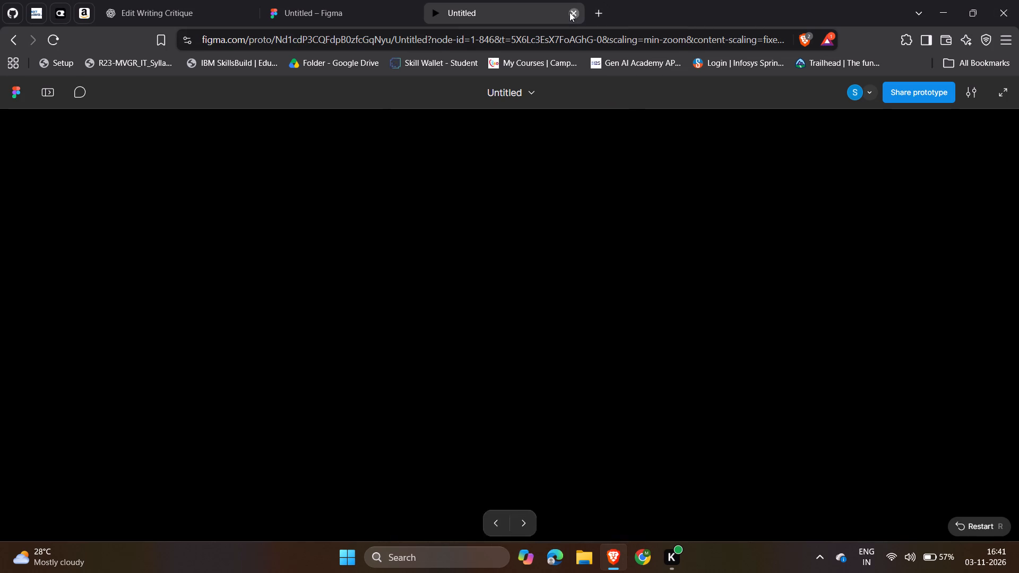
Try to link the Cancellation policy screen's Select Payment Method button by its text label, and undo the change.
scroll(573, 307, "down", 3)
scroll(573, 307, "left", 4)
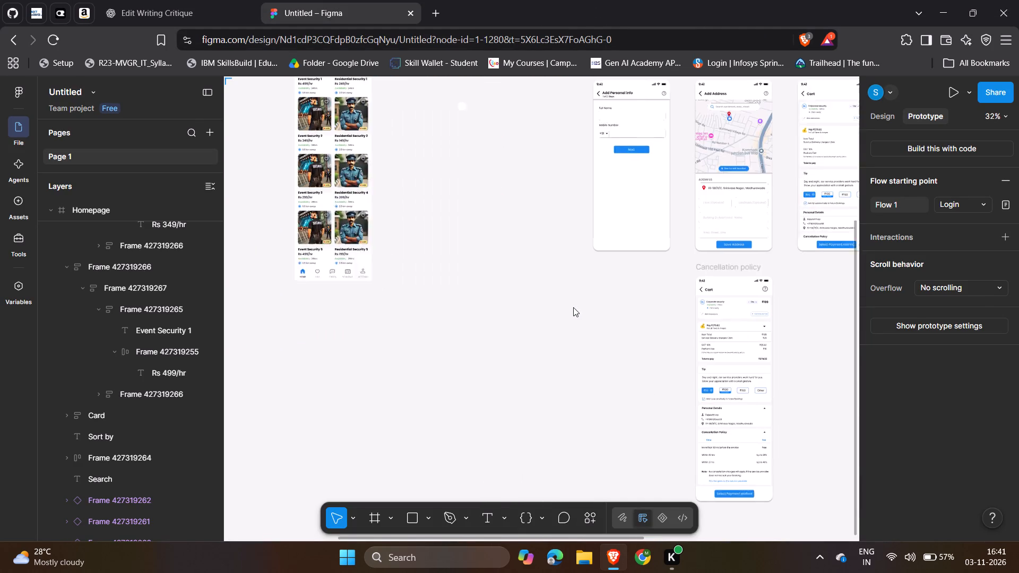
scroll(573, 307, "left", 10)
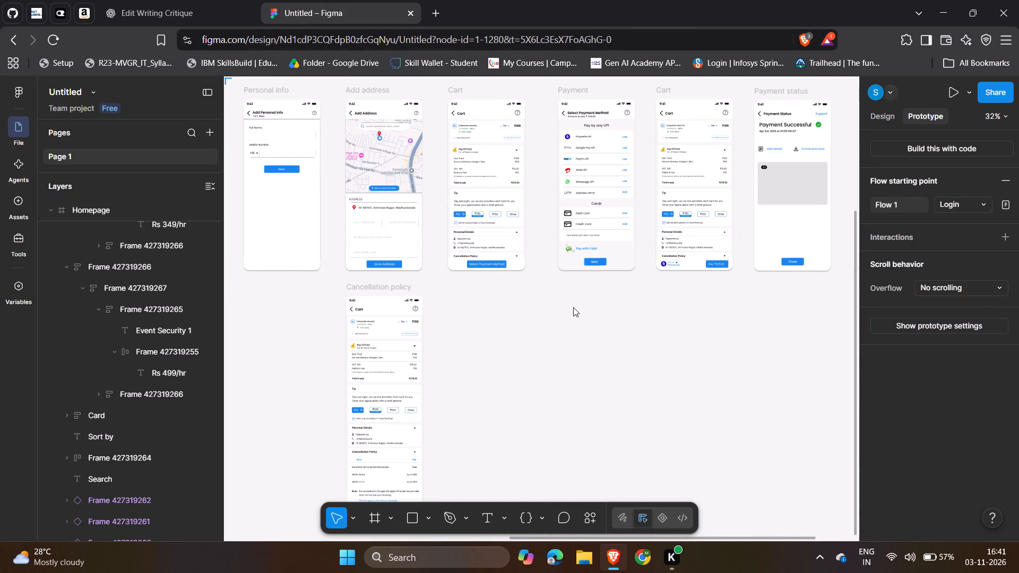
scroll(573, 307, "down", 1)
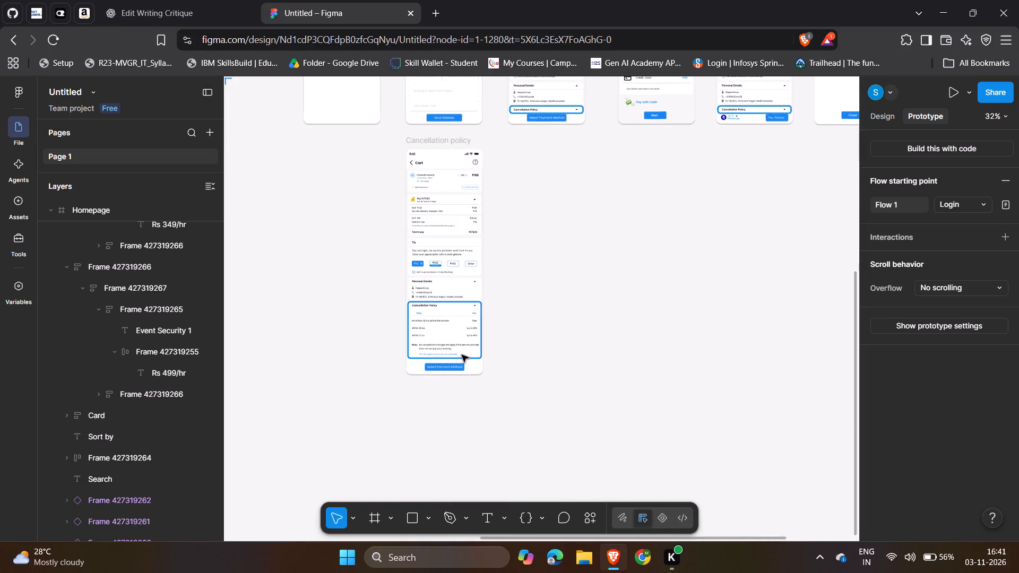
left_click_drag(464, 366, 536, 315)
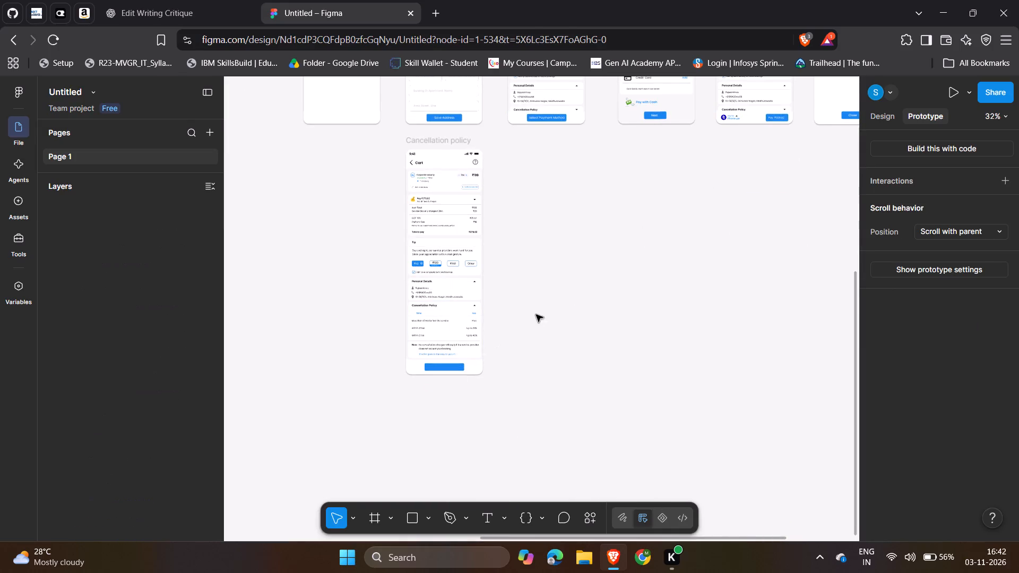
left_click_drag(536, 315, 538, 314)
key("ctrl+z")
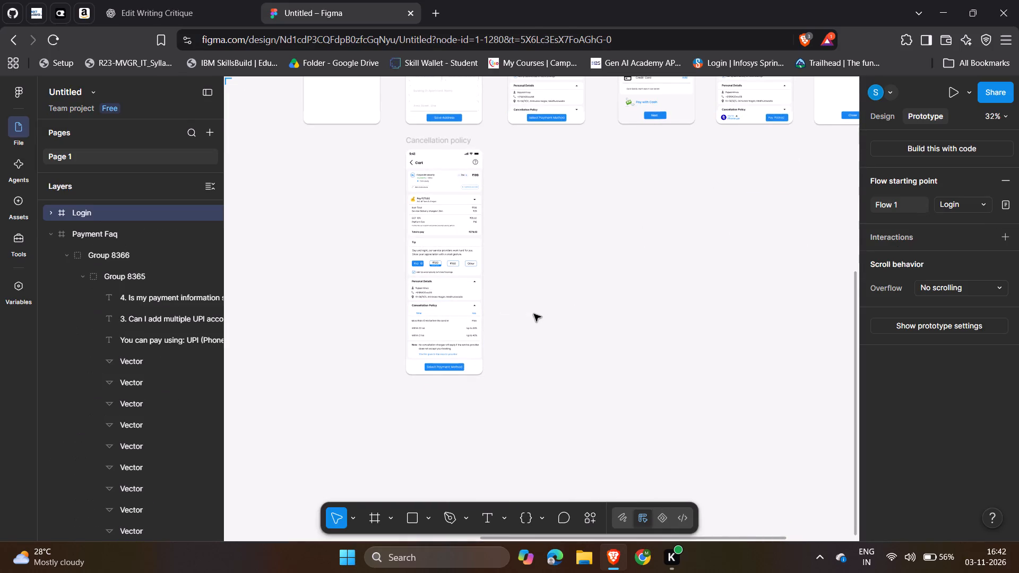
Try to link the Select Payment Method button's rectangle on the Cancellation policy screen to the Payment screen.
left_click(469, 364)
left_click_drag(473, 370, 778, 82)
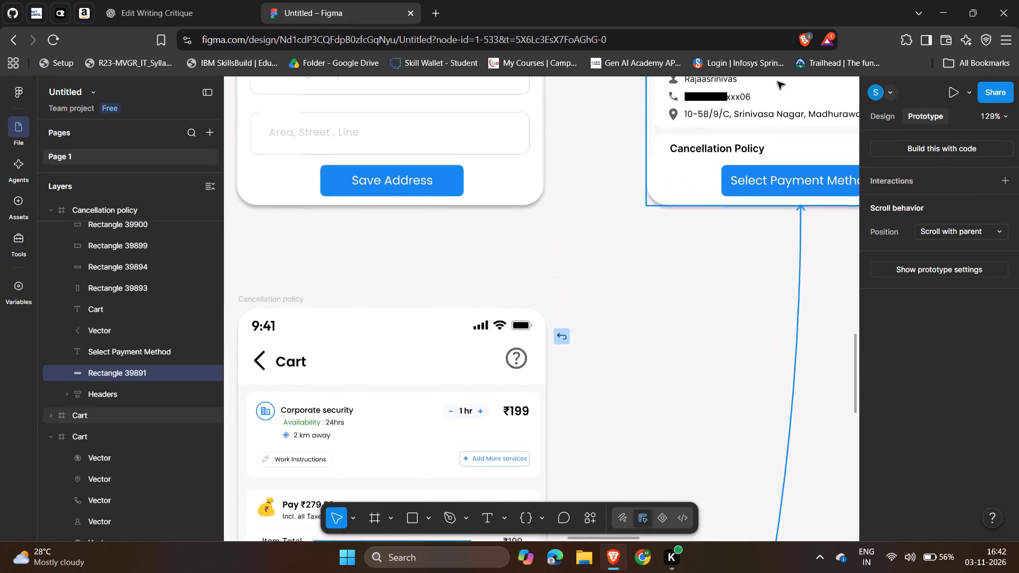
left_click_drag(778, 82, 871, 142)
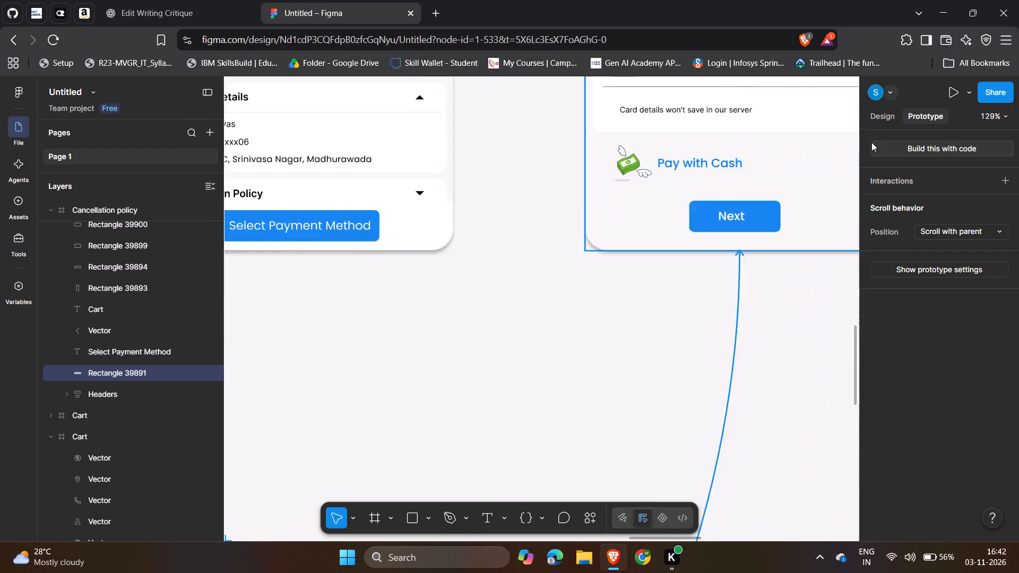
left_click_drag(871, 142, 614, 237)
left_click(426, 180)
Rename the Homepage card title beside Event Security 3 as Residential Security 3.
scroll(426, 180, "down", 5)
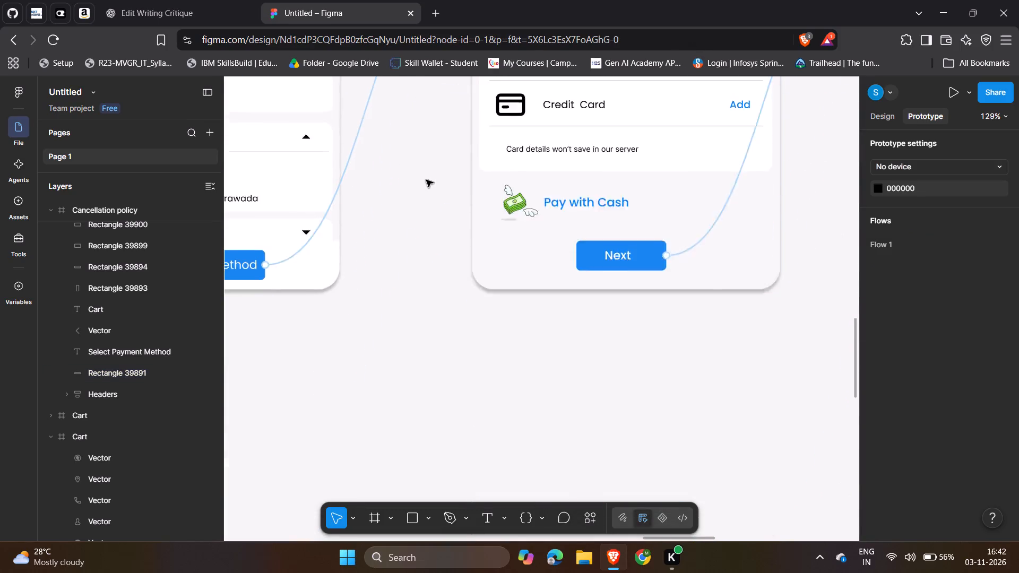
scroll(426, 180, "down", 1)
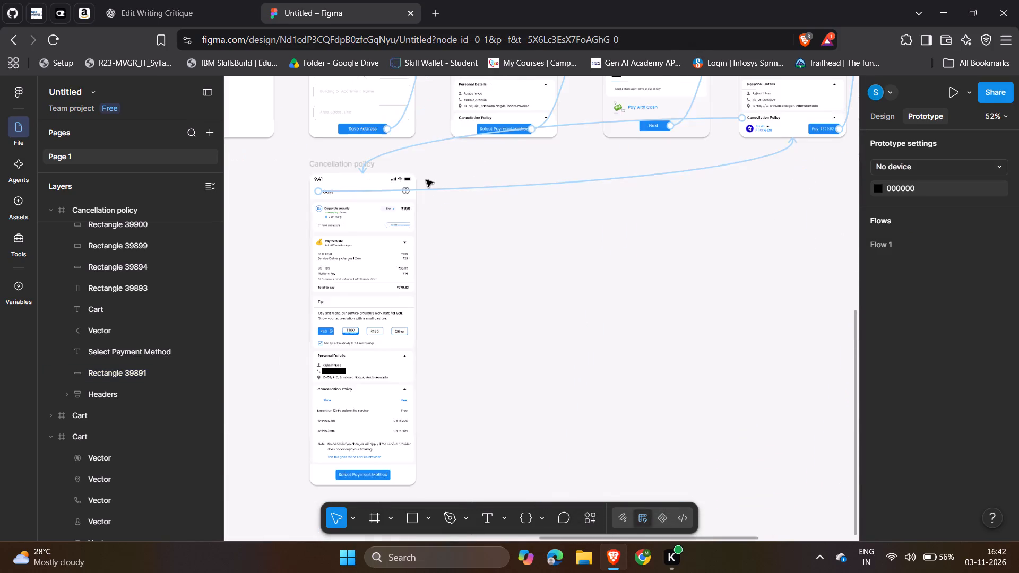
scroll(426, 180, "right", 3)
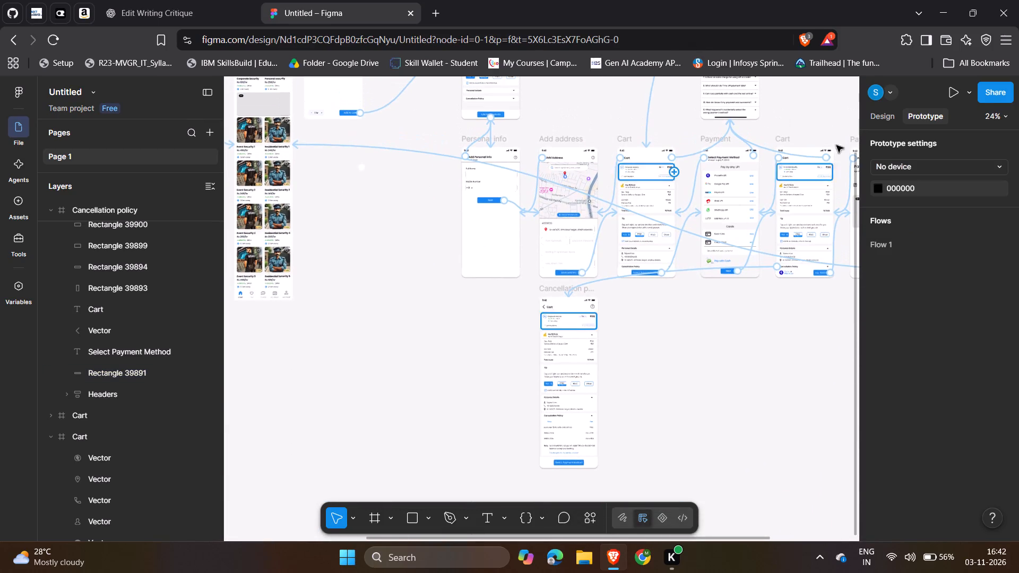
left_click(886, 112)
scroll(607, 293, "right", 4)
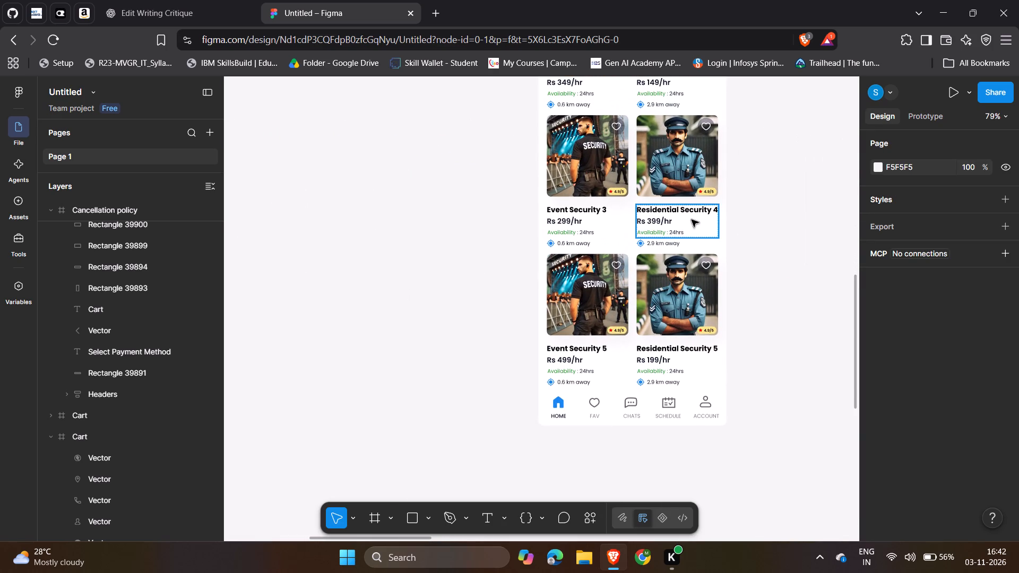
triple_click(714, 211)
triple_click(714, 211)
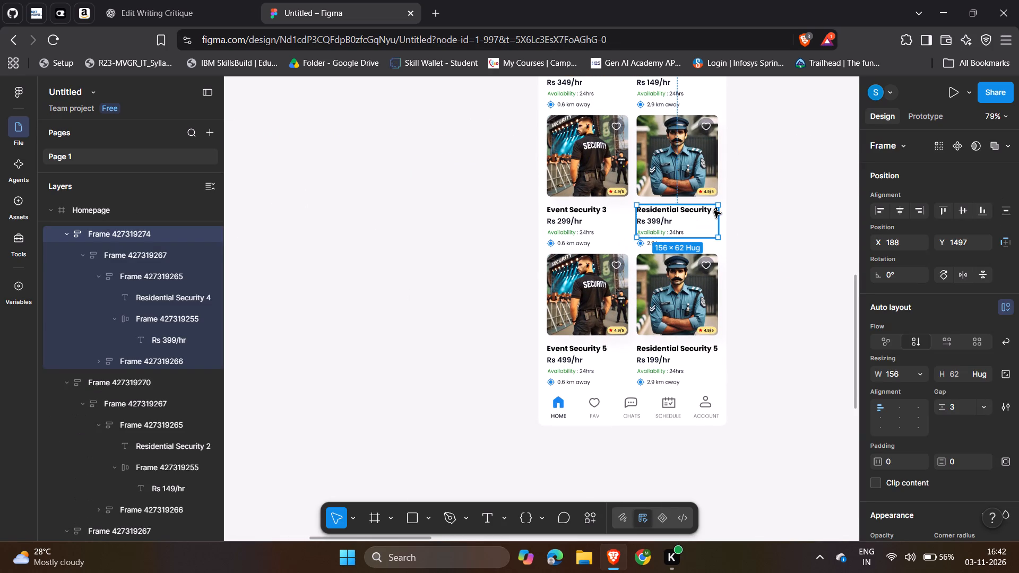
triple_click(714, 211)
left_click(714, 211)
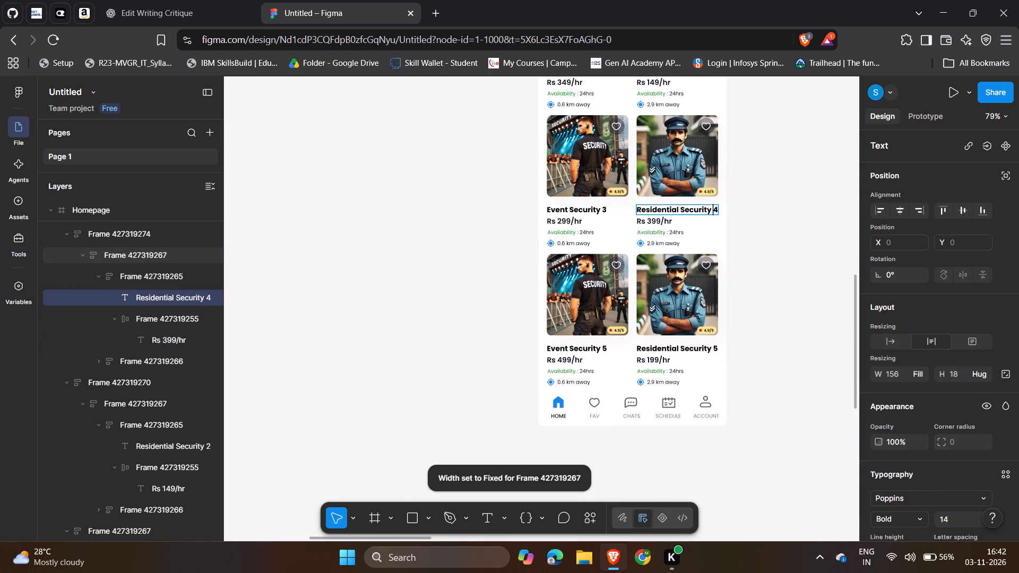
key("Right")
key("BackSpace")
key("3")
Rename the two card titles in the Homepage's last row as Residential Security 4 and Event Security 4.
left_click(713, 348)
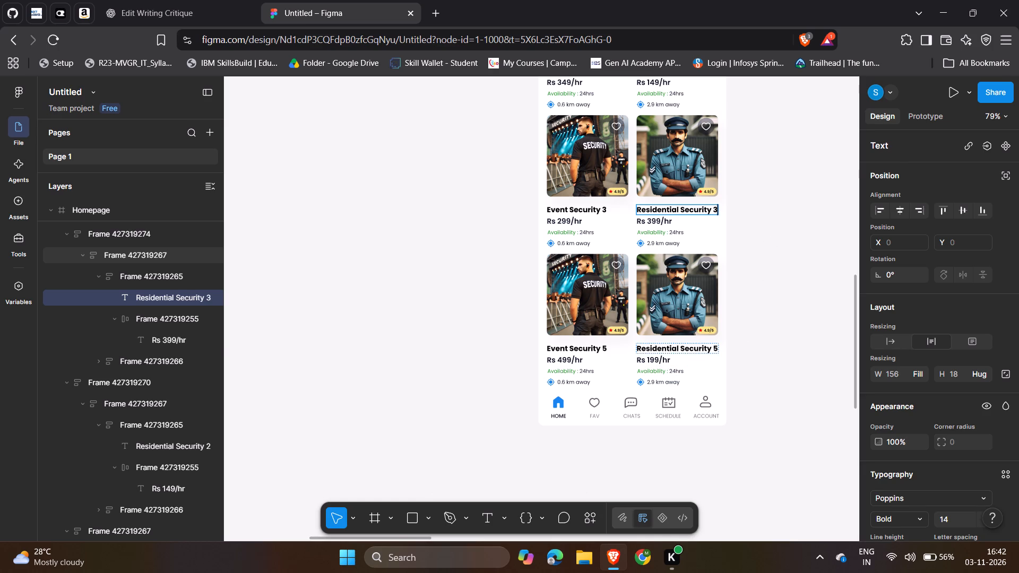
key("Delete")
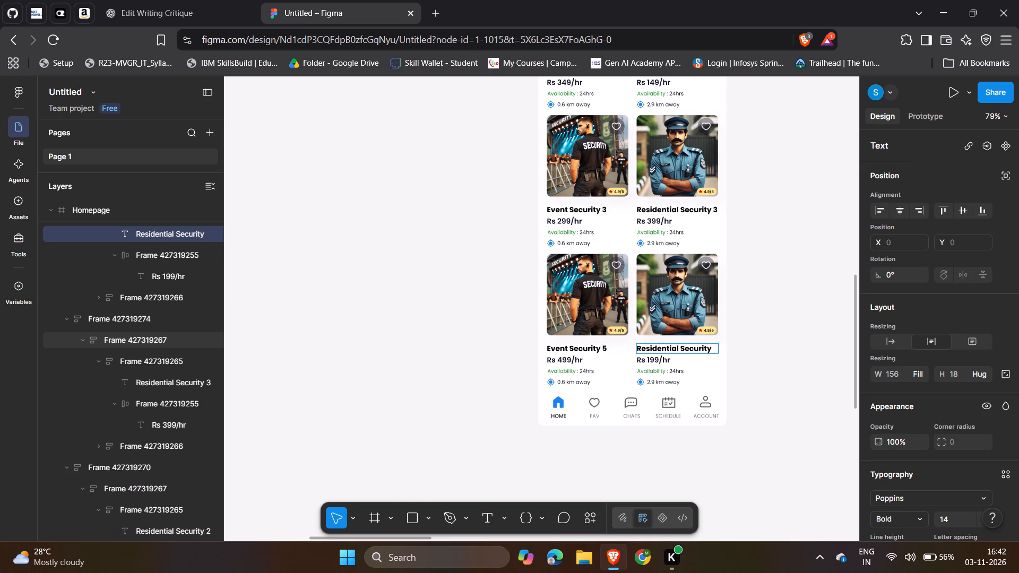
key("4")
left_click(608, 348)
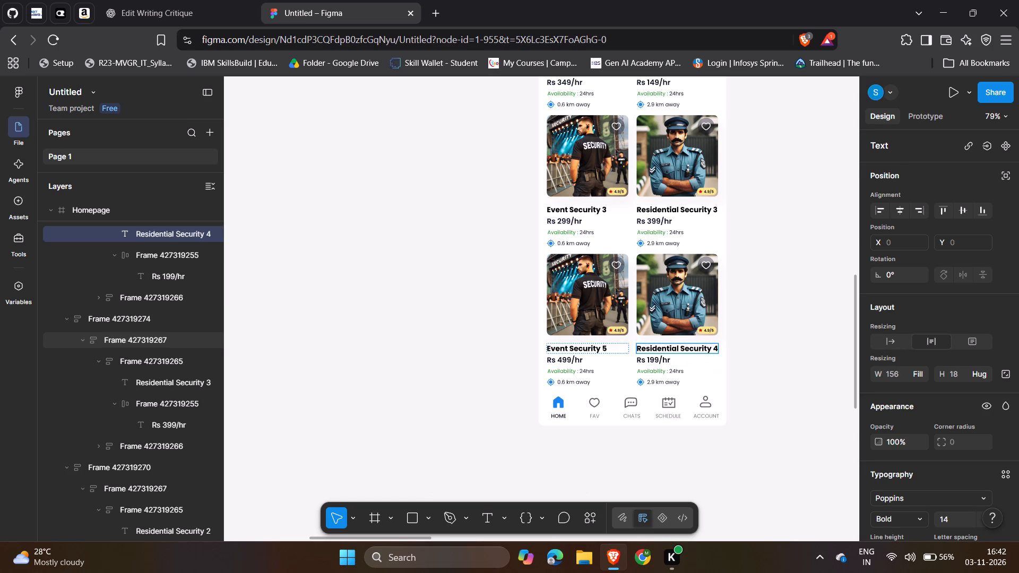
key("BackSpace")
key("4")
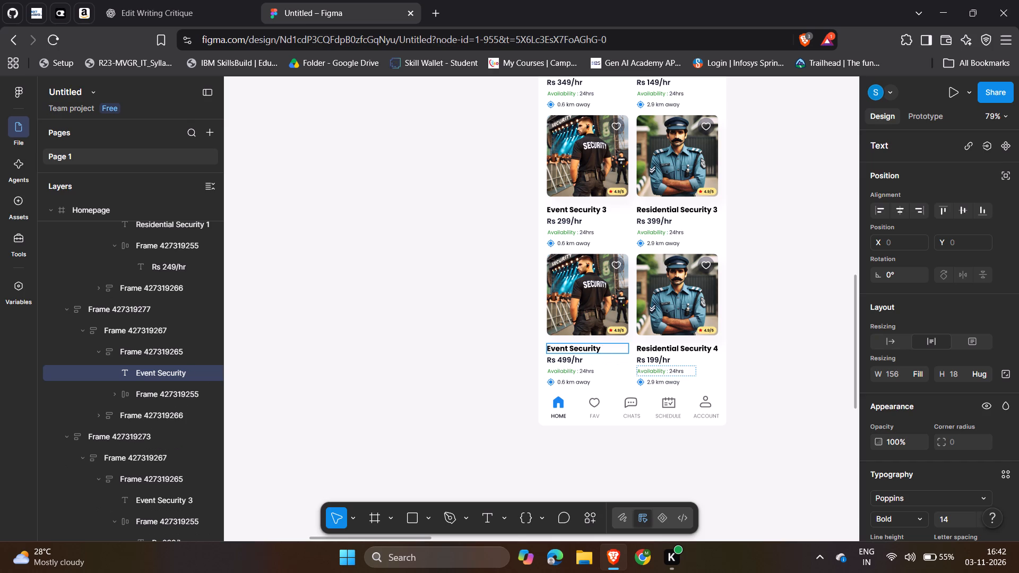
left_click(738, 289)
Rename the design file as SEC and save it.
scroll(738, 289, "up", 7)
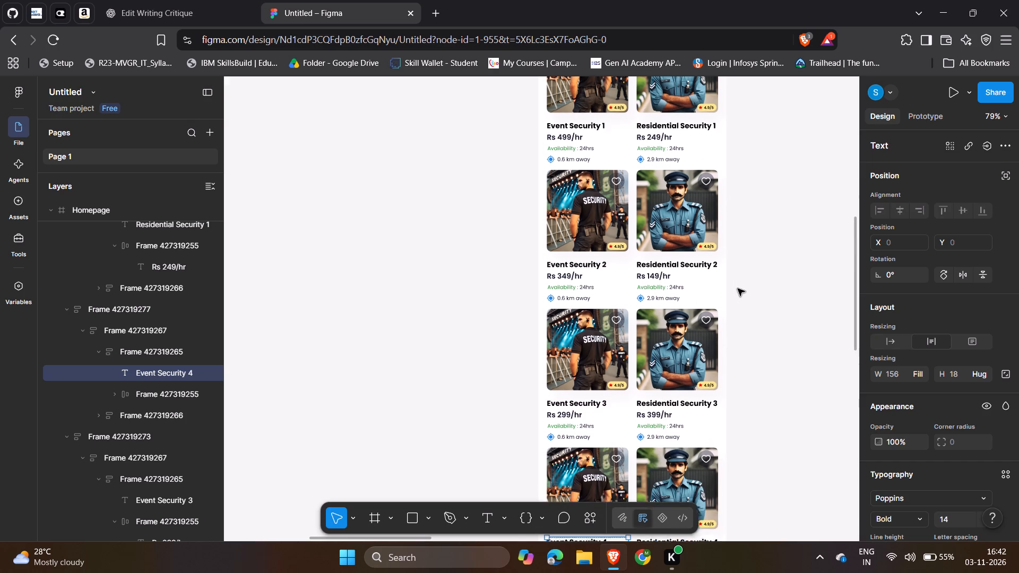
scroll(738, 289, "up", 2)
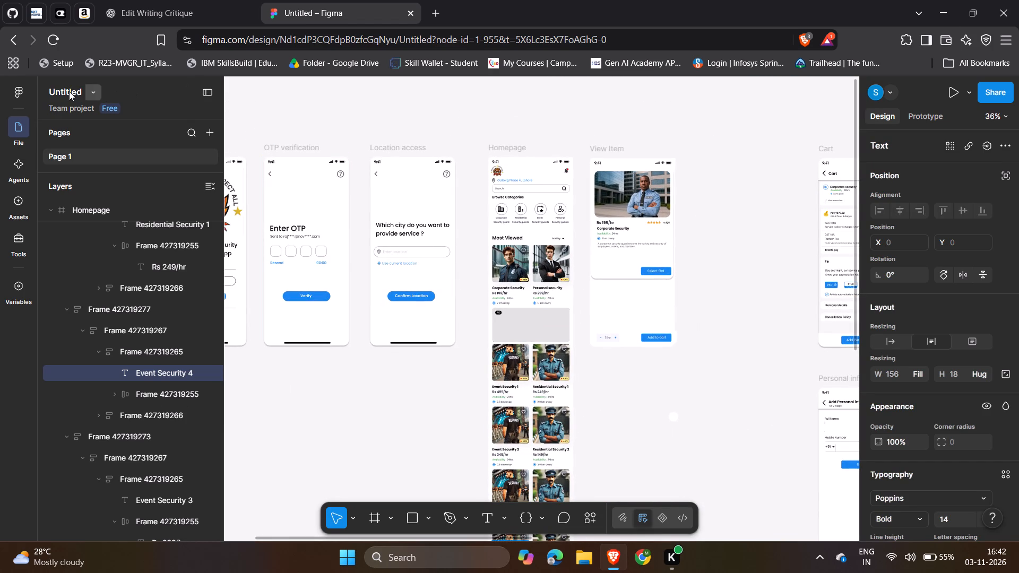
left_click(68, 89)
type("SEC")
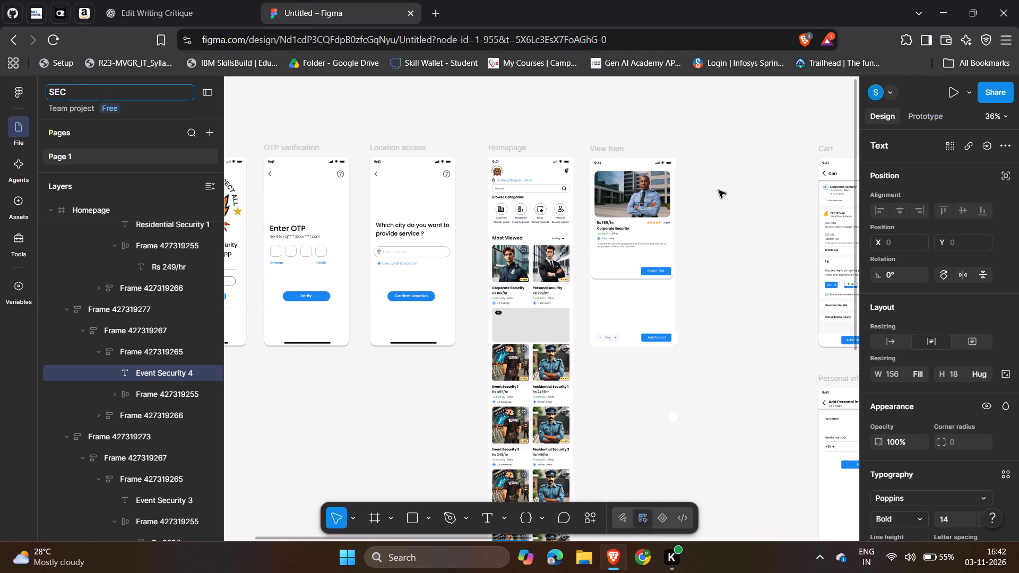
left_click(719, 190)
key("ctrl+s")
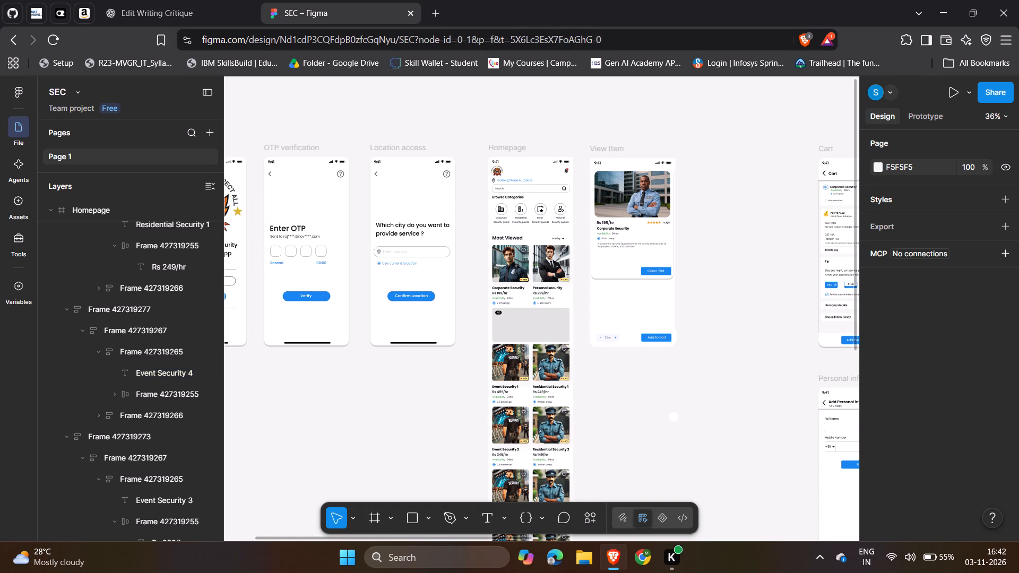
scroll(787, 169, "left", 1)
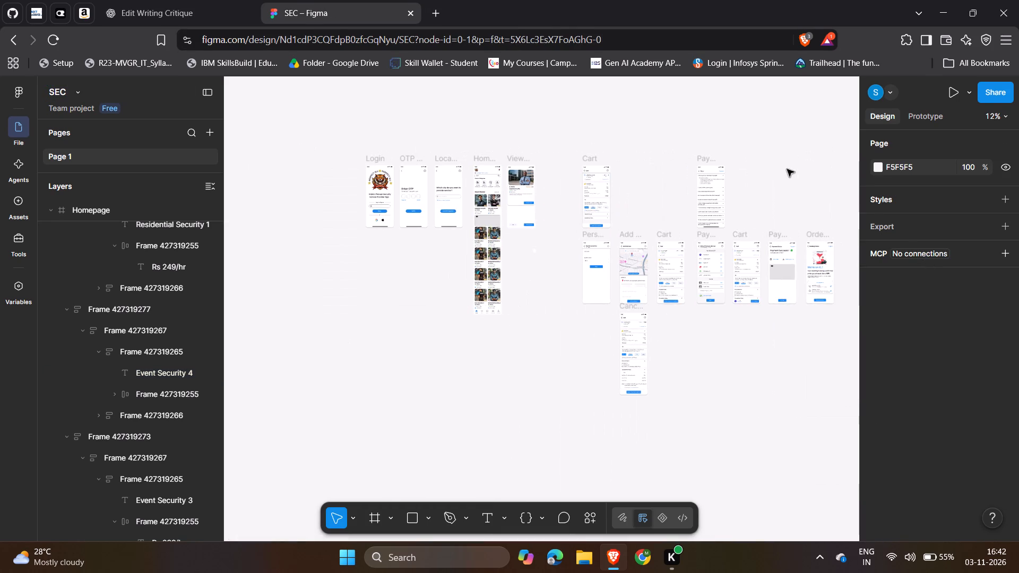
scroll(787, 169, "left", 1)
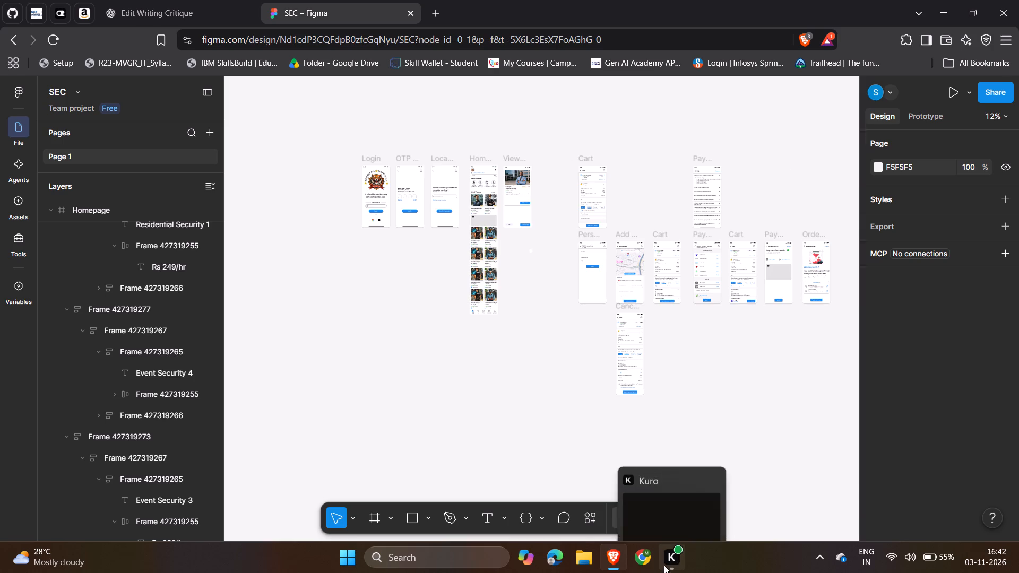